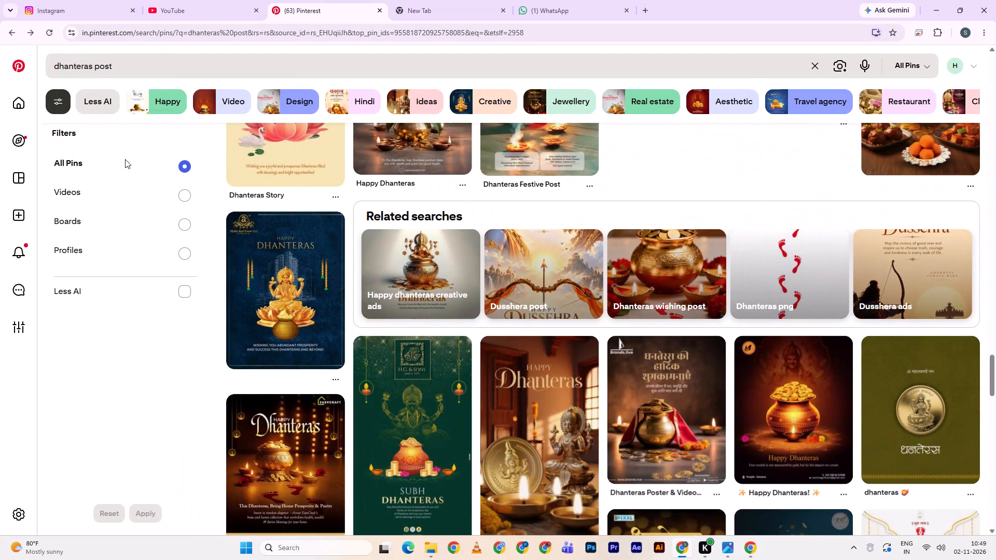
Hide the search filters and open the "Happy Dhanteras" pin showing a coconut kalash with mango leaves and diyas.
scroll(199, 211, down, 1)
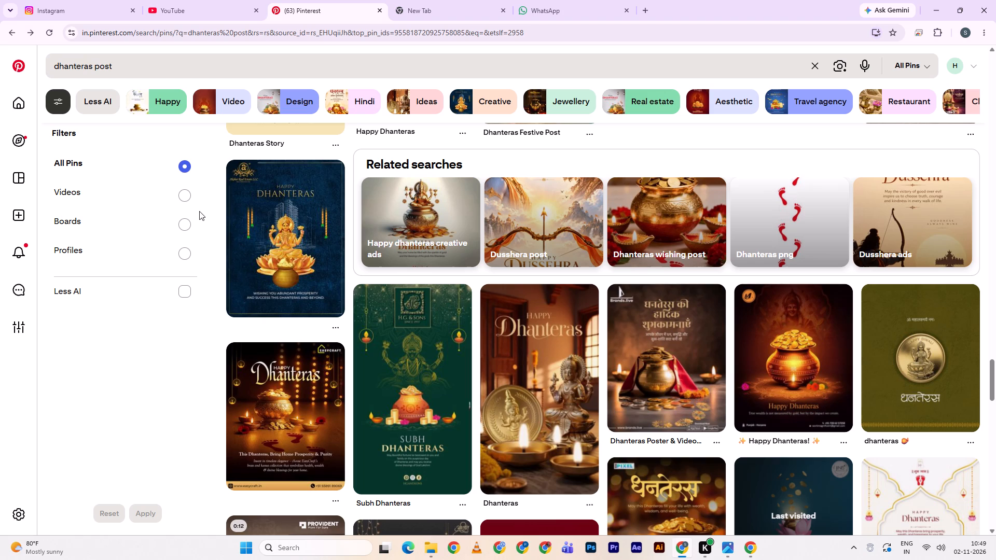
click(58, 93)
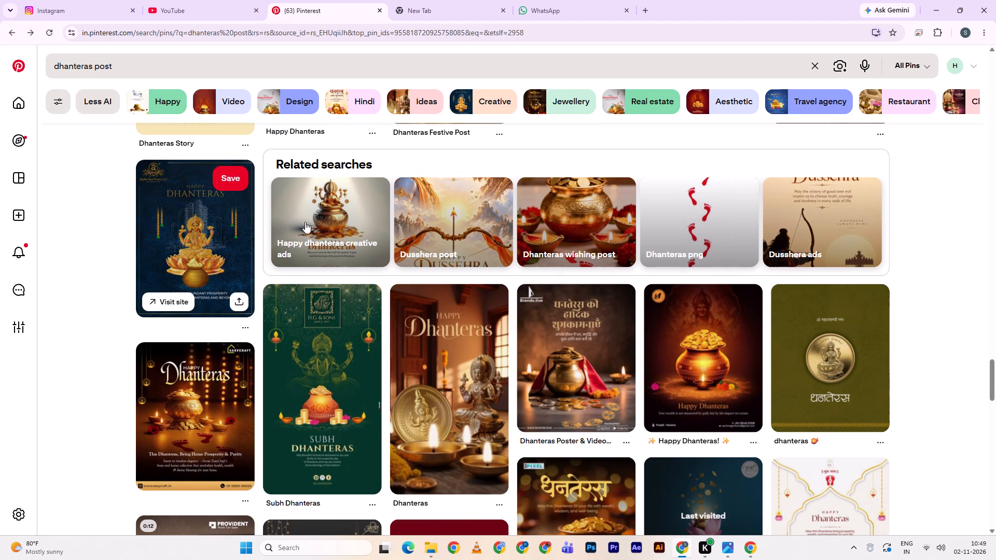
scroll(277, 224, up, 6)
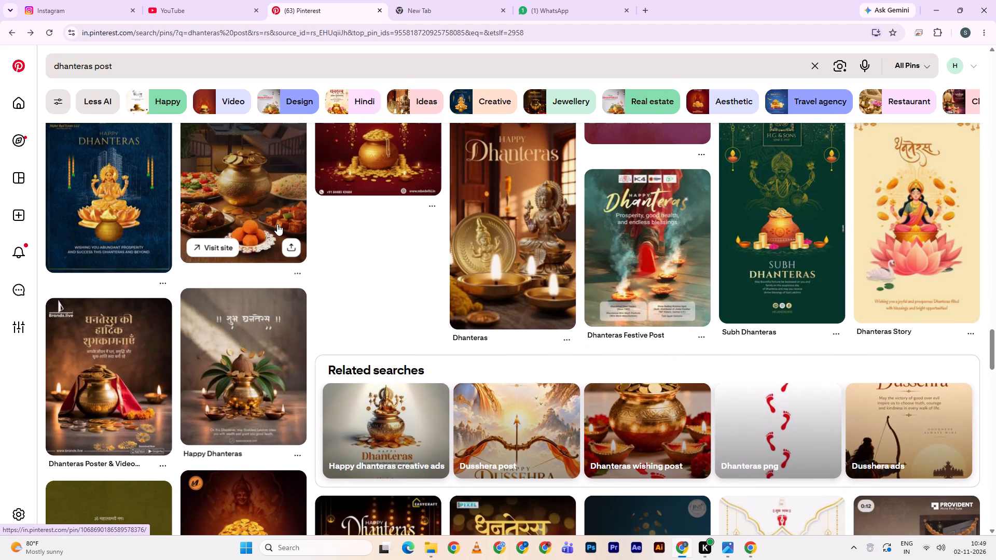
click(252, 333)
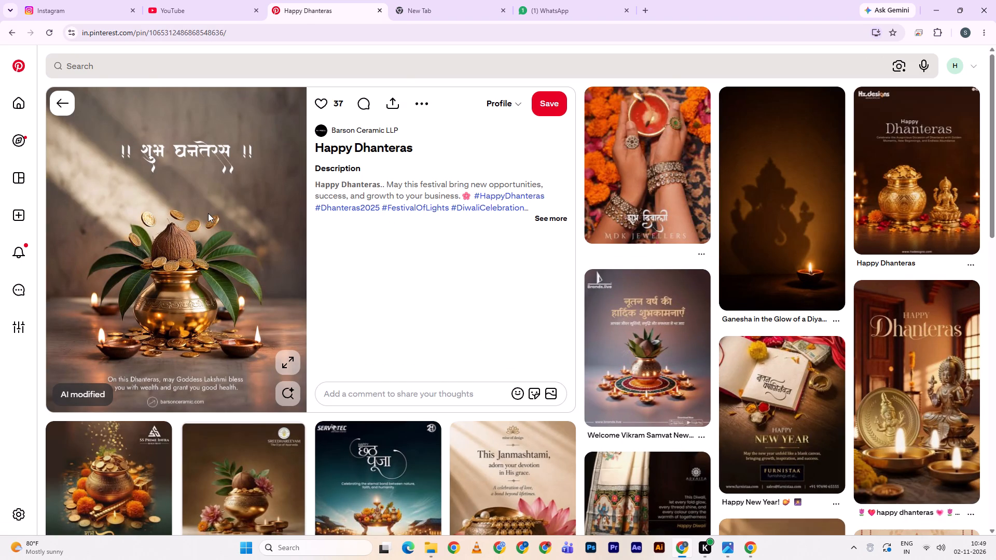
Save the Chhath Puja post from the related pins to the profile.
scroll(208, 213, down, 2)
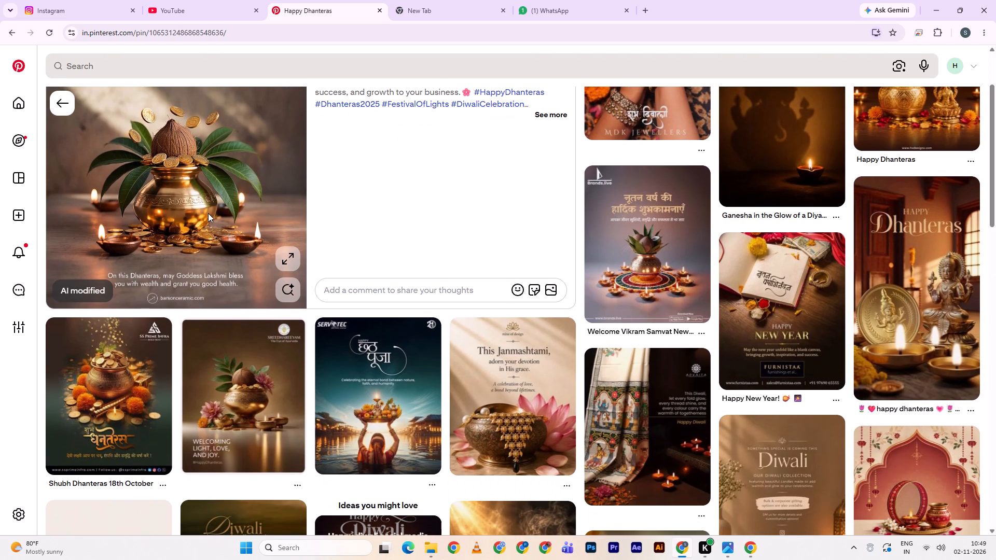
scroll(208, 213, down, 2)
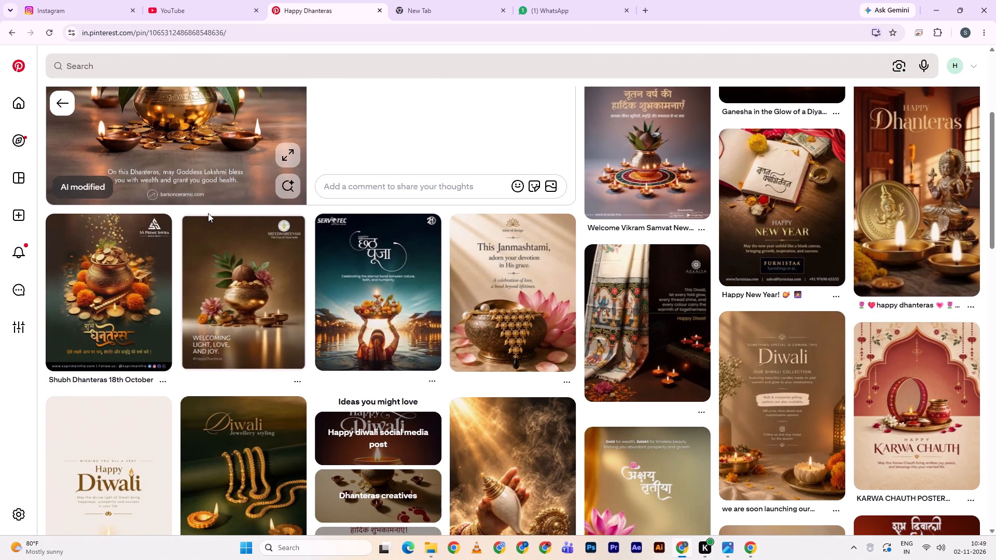
double_click(426, 235)
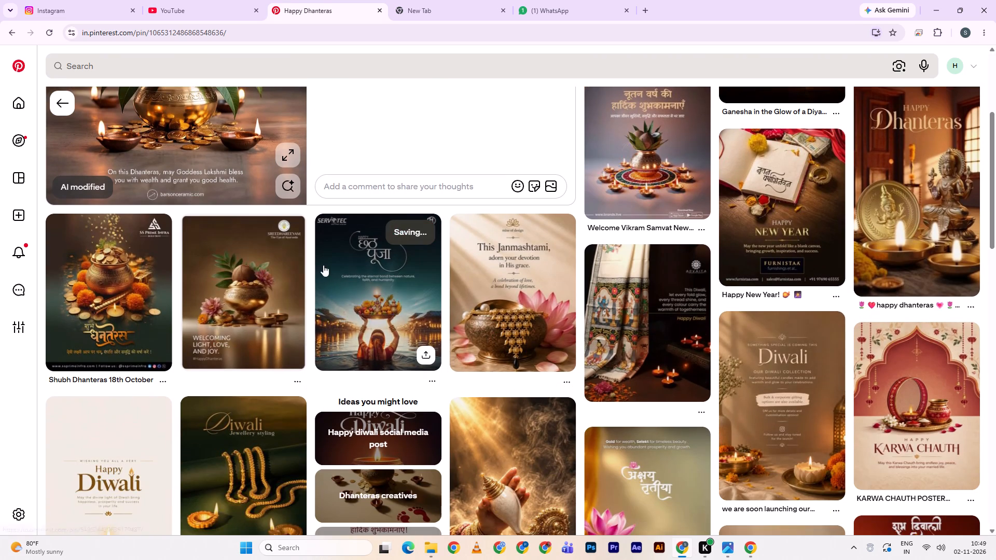
Copy the main image of the open "Happy Dhanteras" pin.
scroll(314, 271, up, 5)
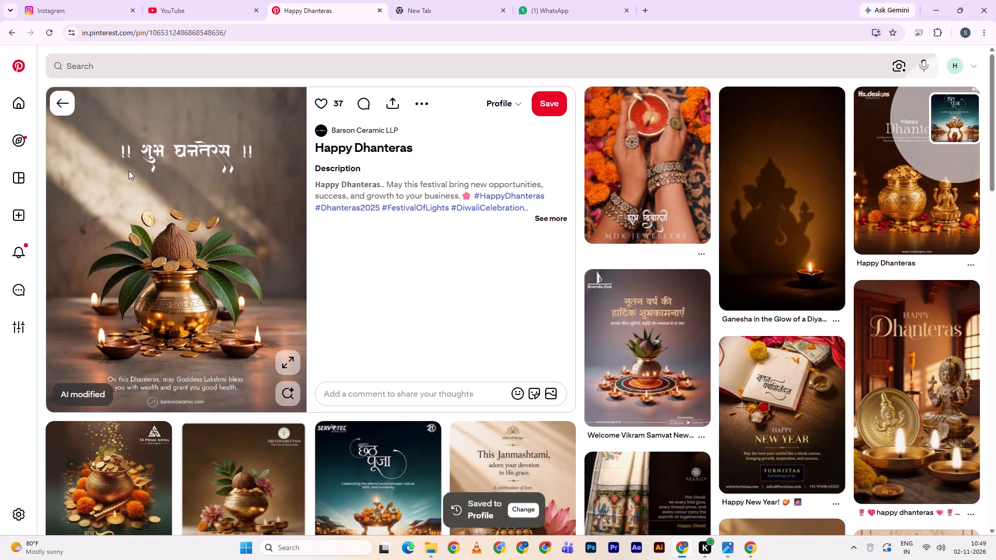
right_click(129, 171)
double_click(160, 213)
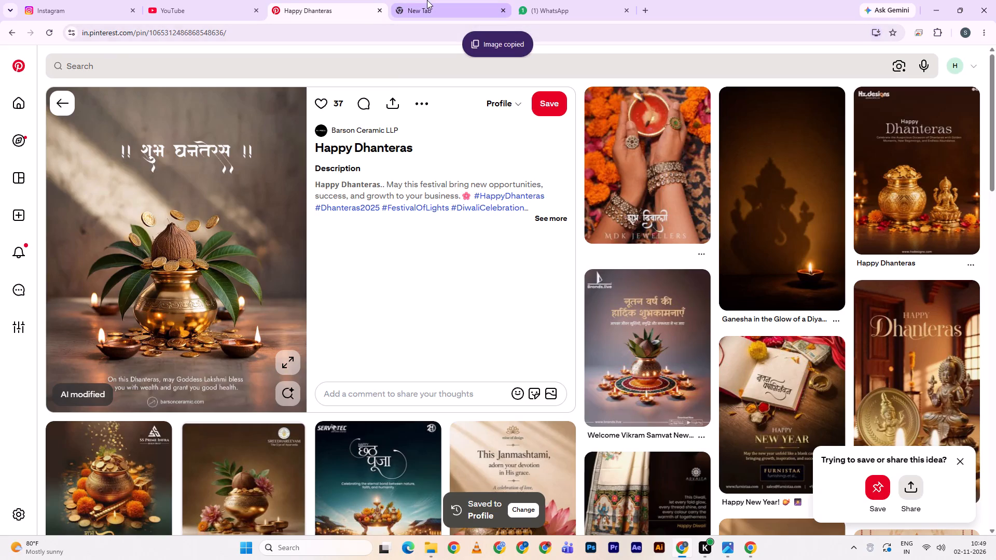
Switch to the Chrome window of the other browser profile.
click(469, 0)
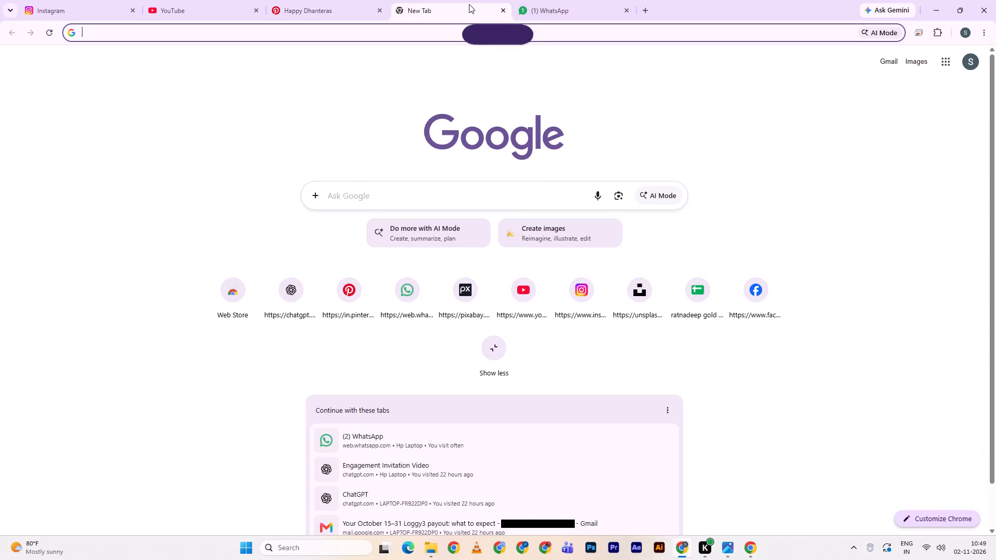
click(523, 549)
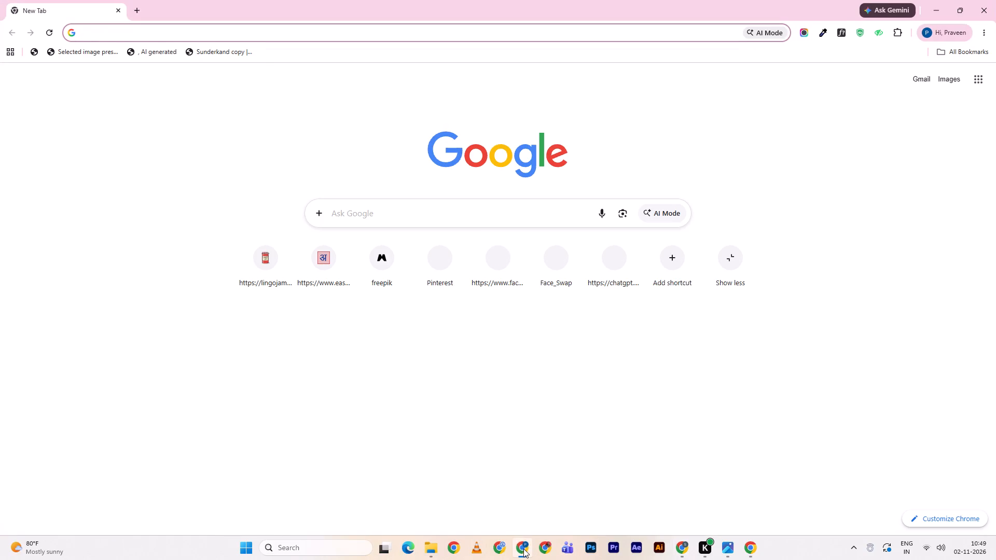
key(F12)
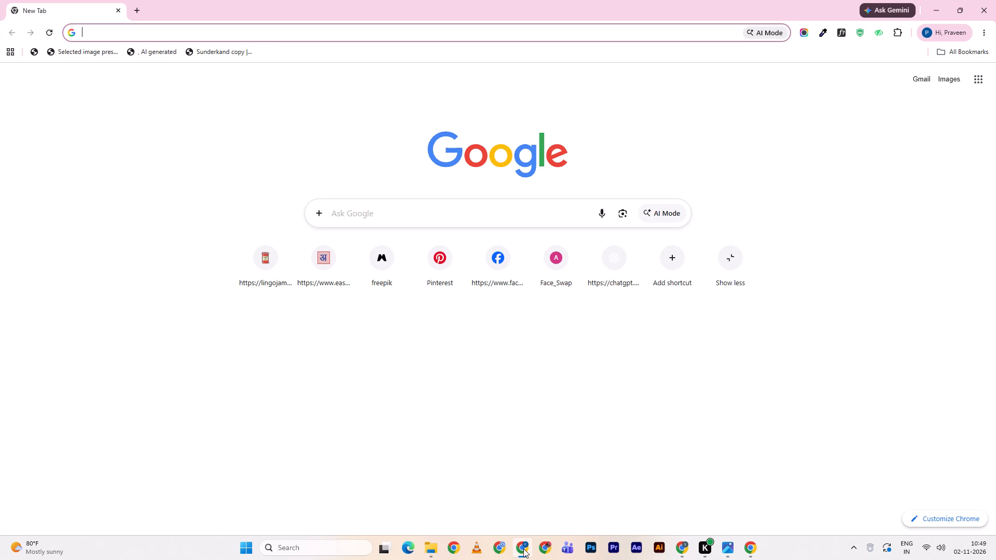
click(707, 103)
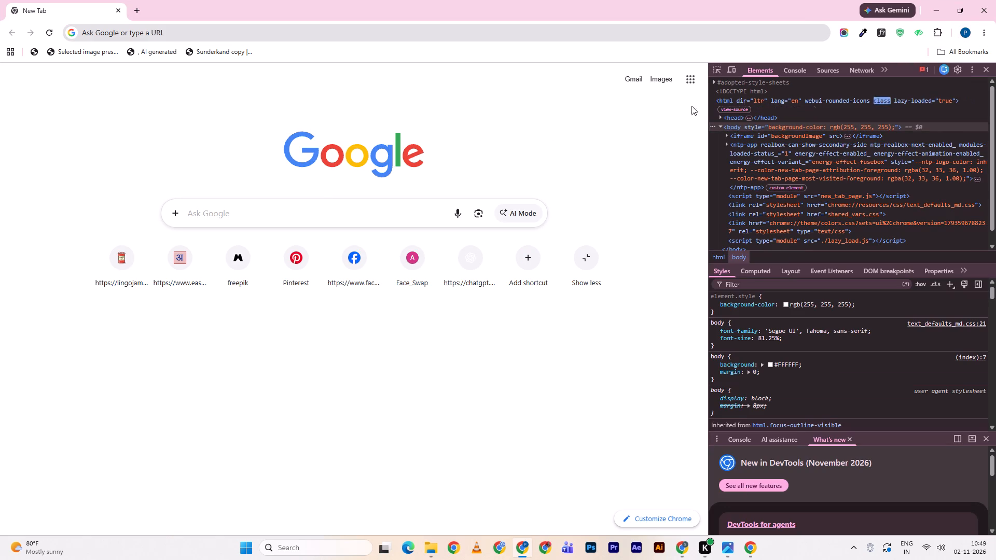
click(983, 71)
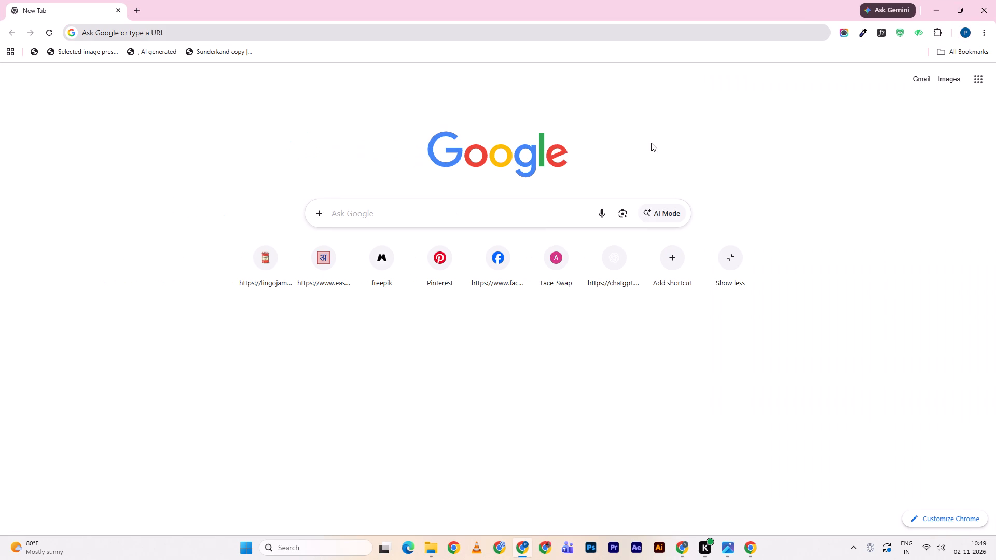
click(609, 260)
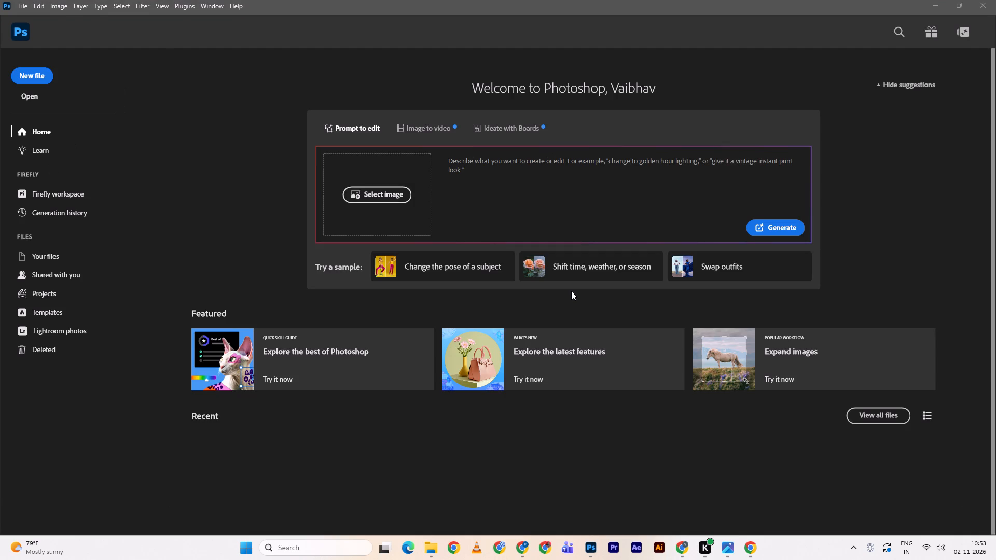
scroll(173, 236, down, 3)
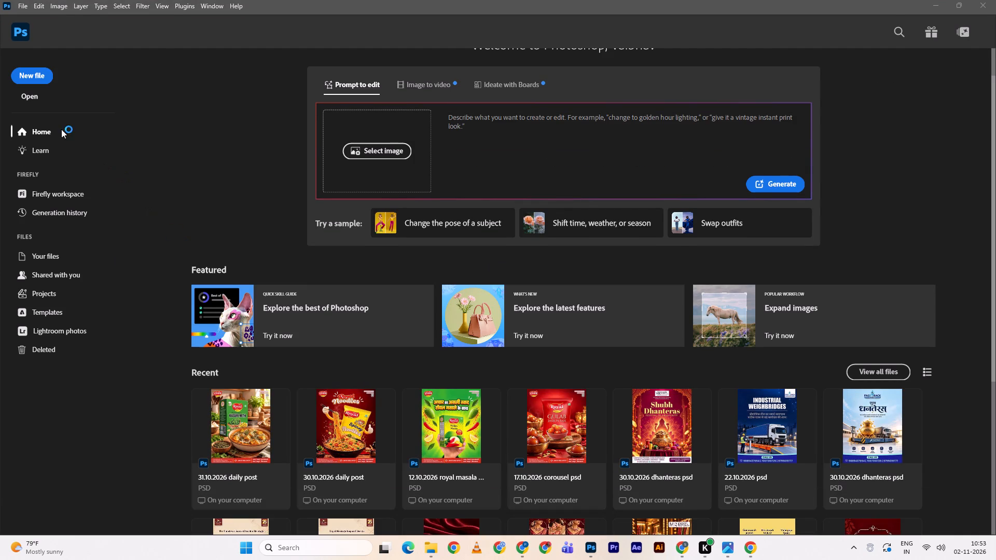
click(41, 71)
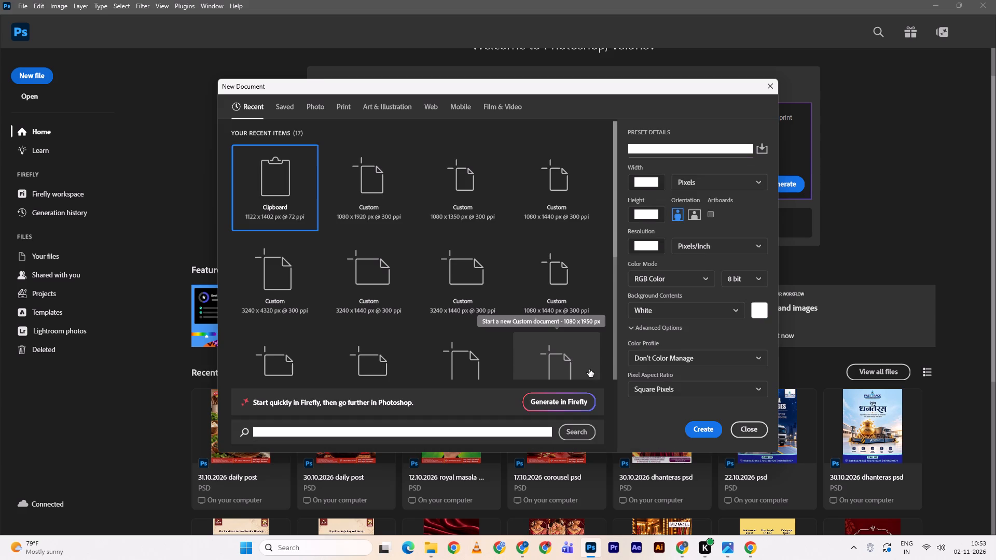
click(479, 164)
click(709, 433)
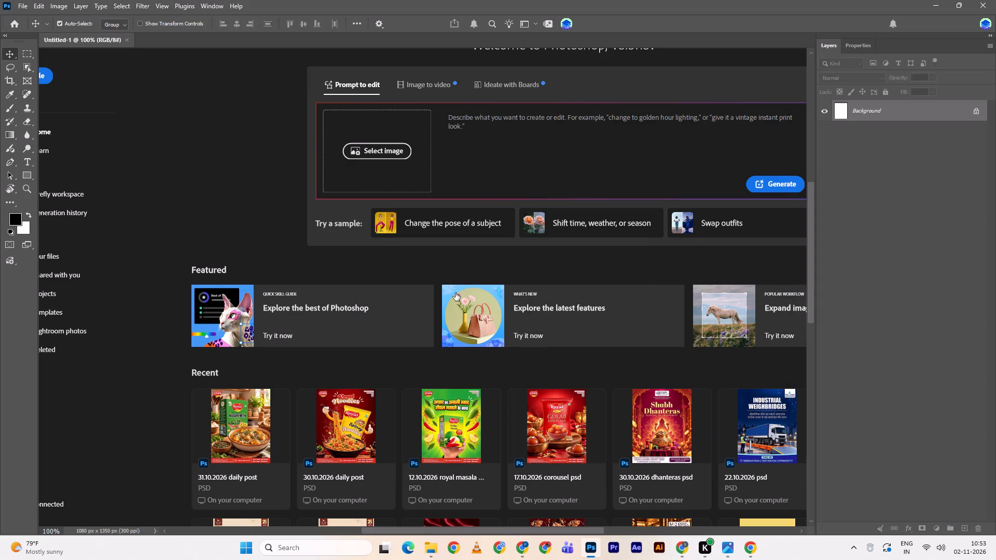
Paste the copied post into the document, scale it to 1080 x 1350 px and align it to fill the canvas.
alt+scroll(432, 293, down, 3)
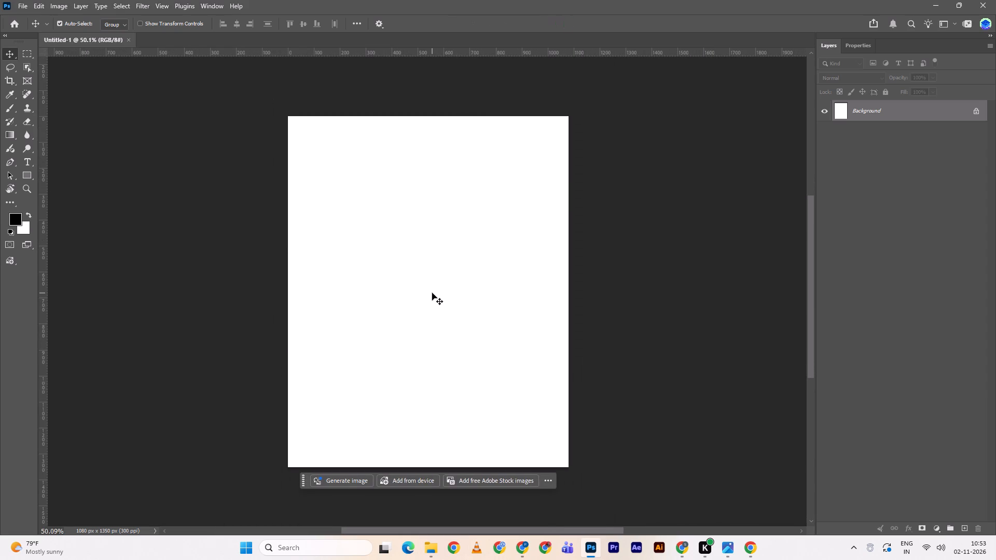
key(ctrl+v)
key(ctrl+t)
drag(583, 297, 564, 295)
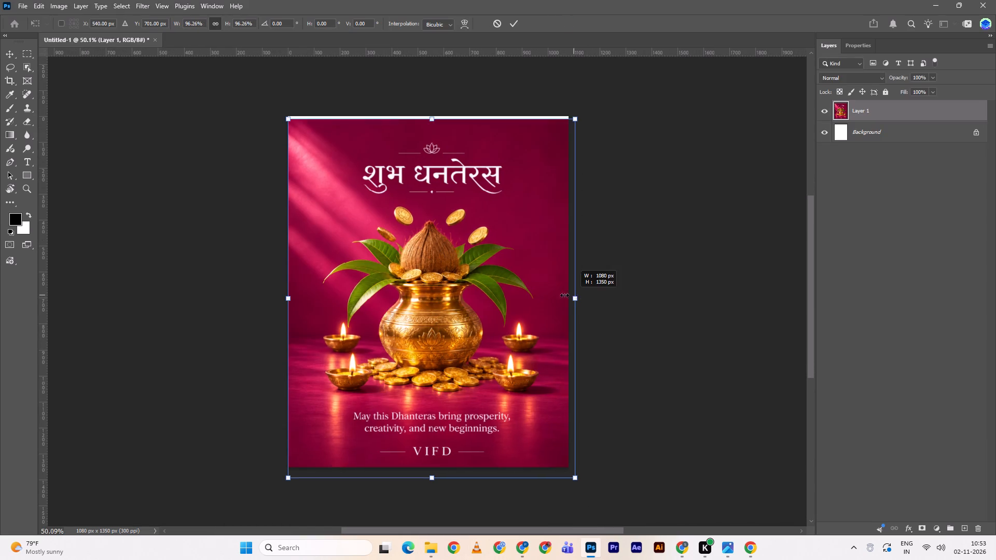
drag(564, 295, 572, 298)
drag(515, 333, 514, 326)
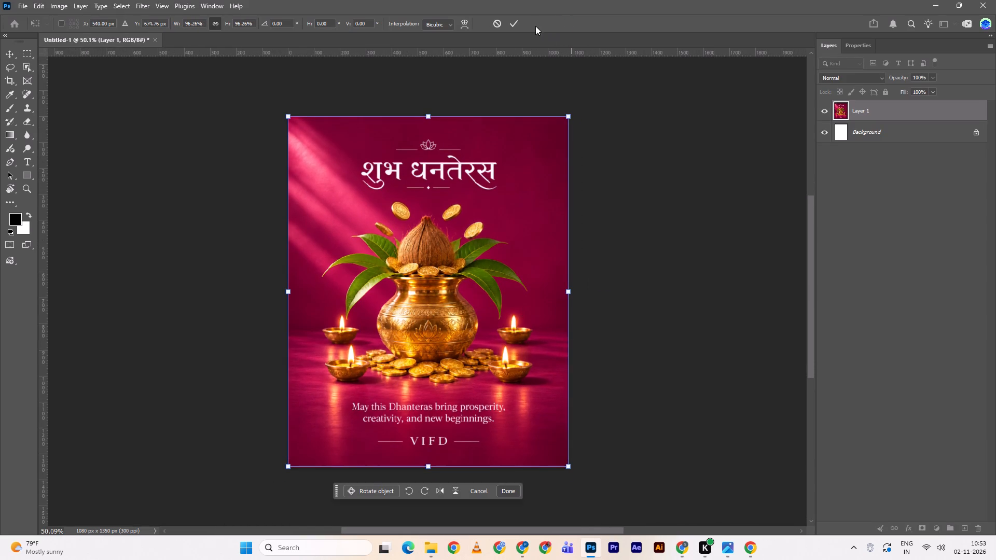
click(511, 21)
Lasso the Hindi heading with its lotus ornament and the VIFD line with its side rules on Layer 1, and remove them.
alt+scroll(503, 216, up, 1)
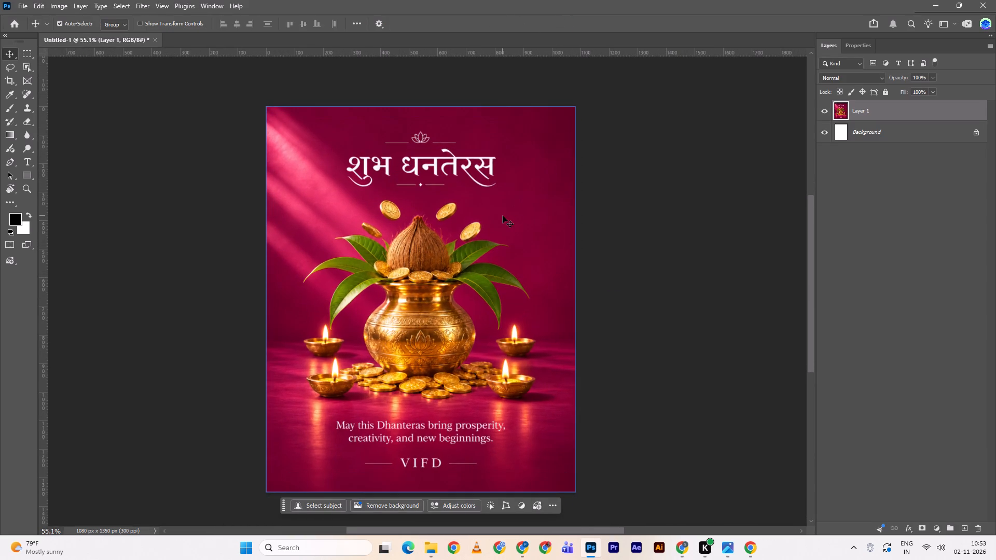
click(9, 66)
drag(407, 129, 402, 139)
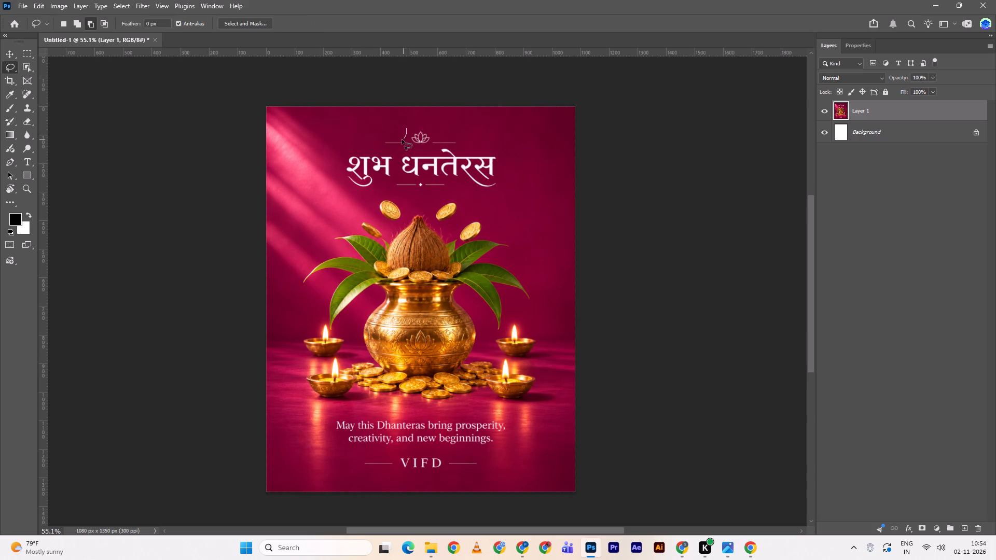
drag(402, 139, 391, 183)
drag(391, 183, 504, 197)
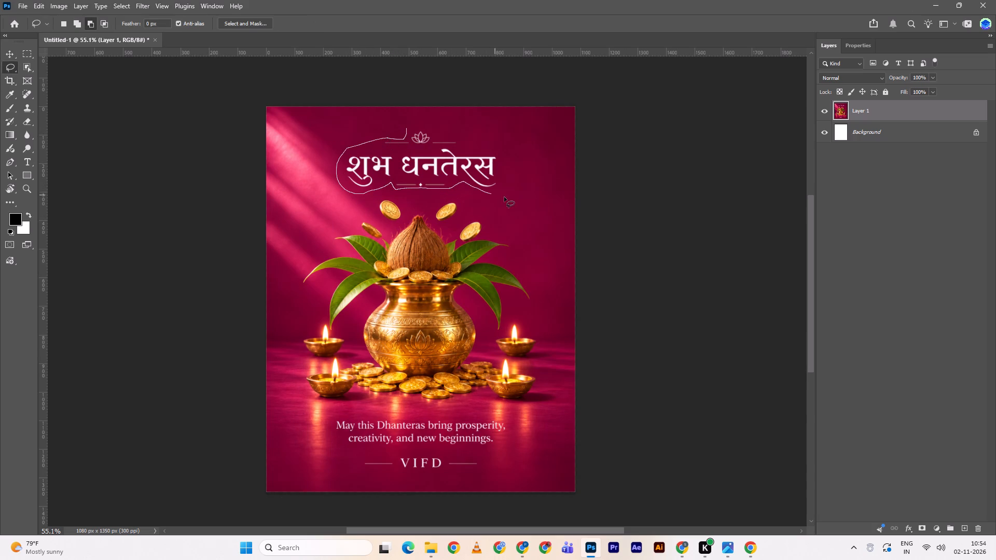
drag(504, 197, 498, 153)
drag(498, 153, 420, 124)
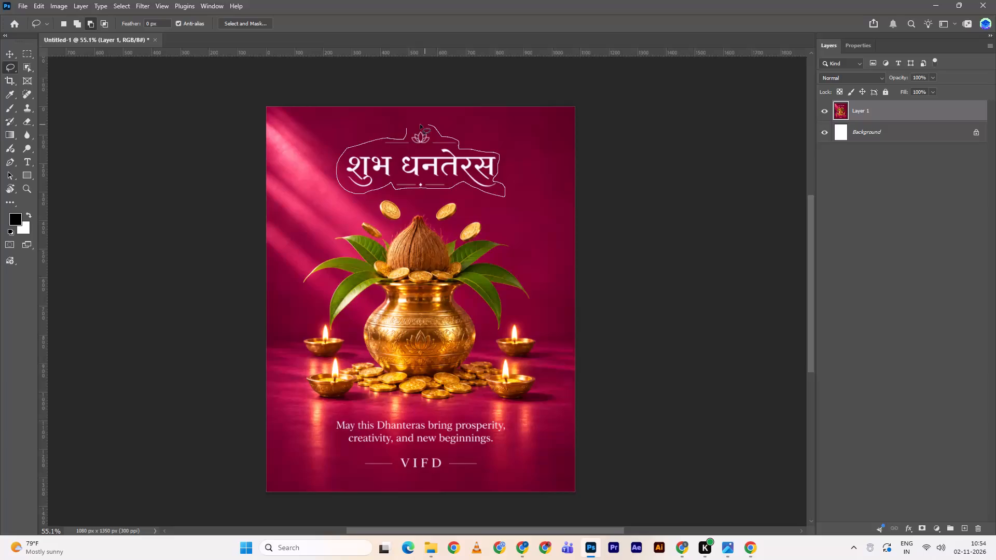
drag(420, 124, 403, 135)
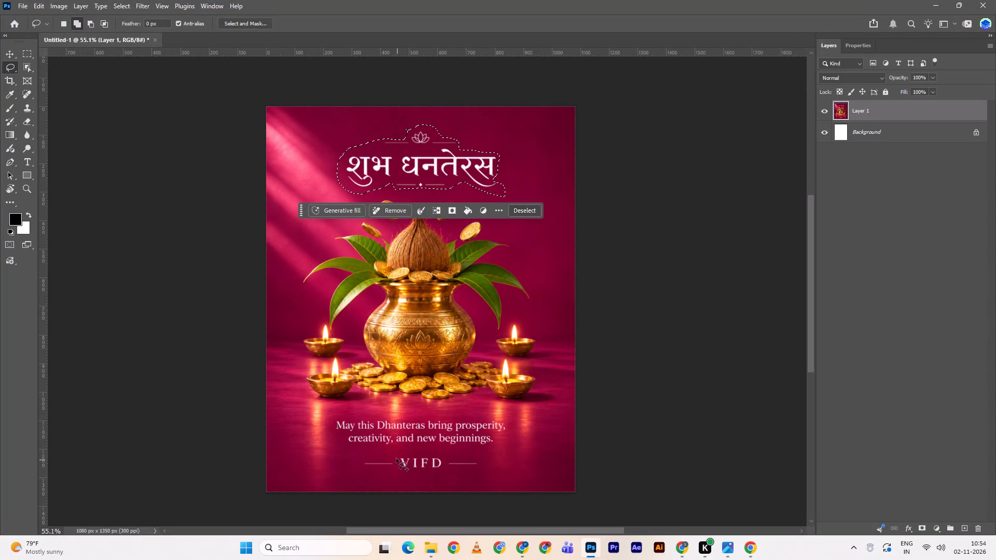
shift+drag(386, 457, 414, 473)
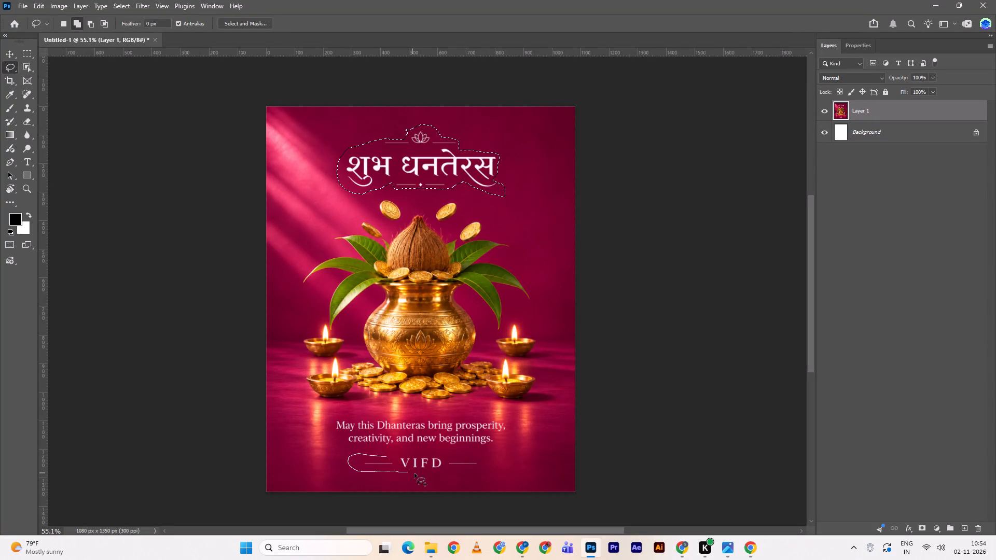
shift+drag(414, 473, 371, 458)
shift+drag(371, 458, 350, 469)
double_click(382, 491)
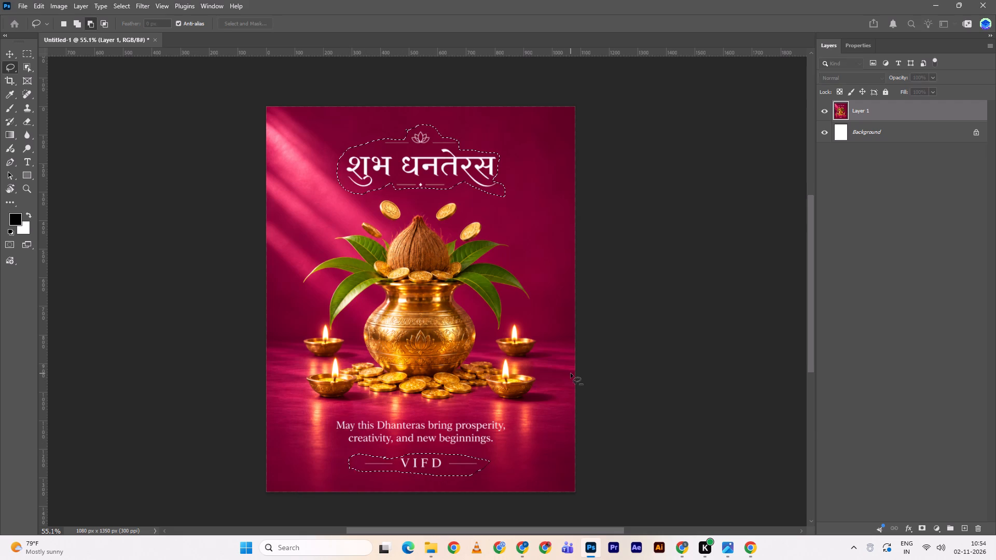
key(alt+Tab)
key(alt+Tab)
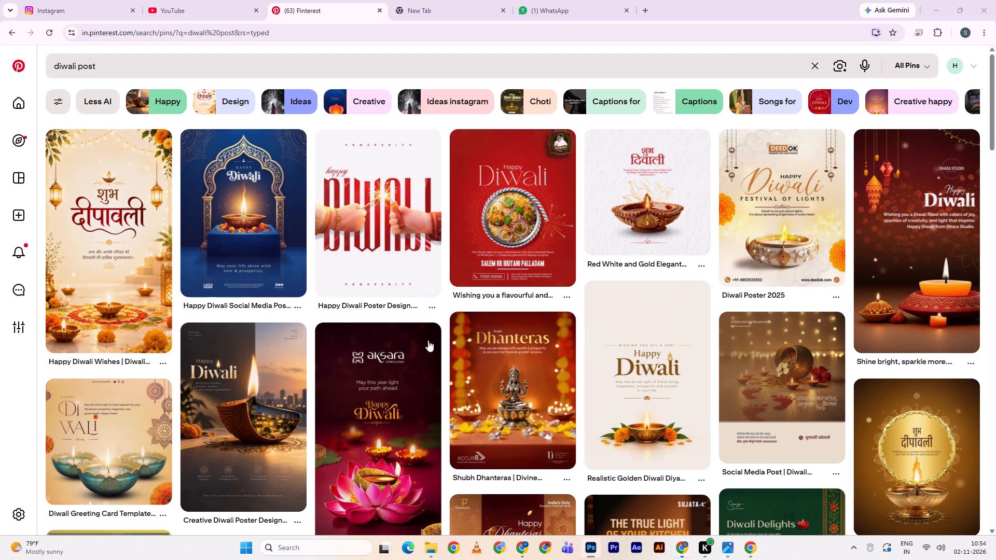
scroll(294, 237, up, 1)
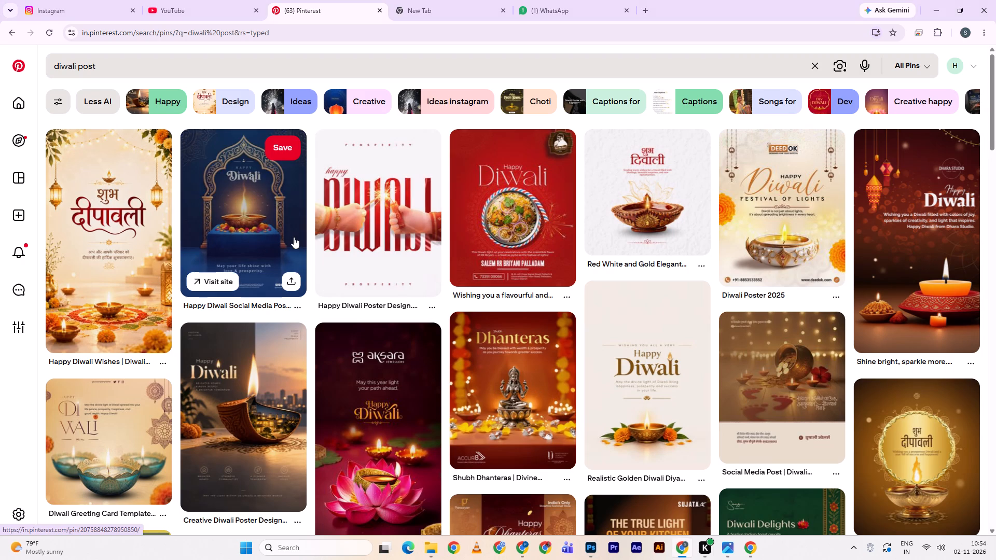
scroll(294, 237, down, 1)
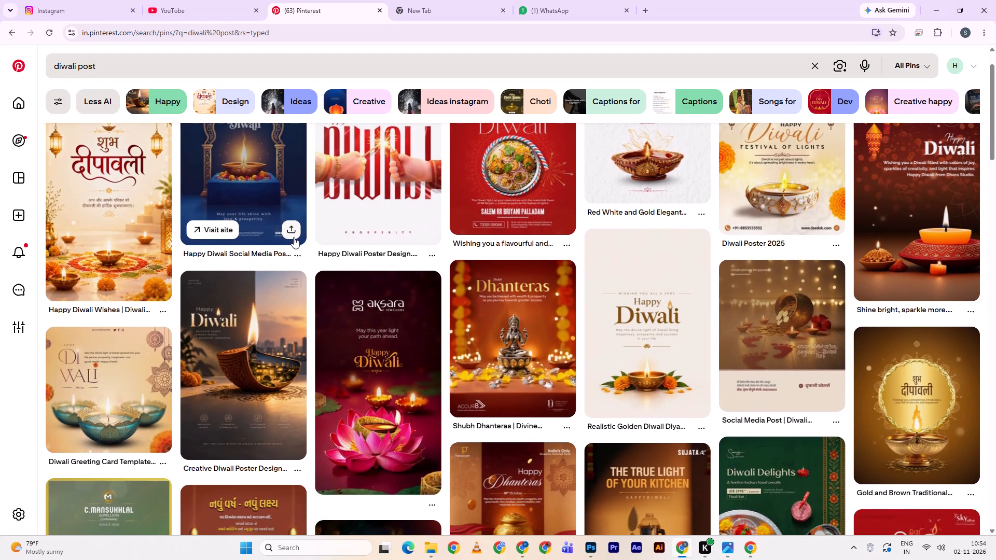
scroll(294, 237, down, 1)
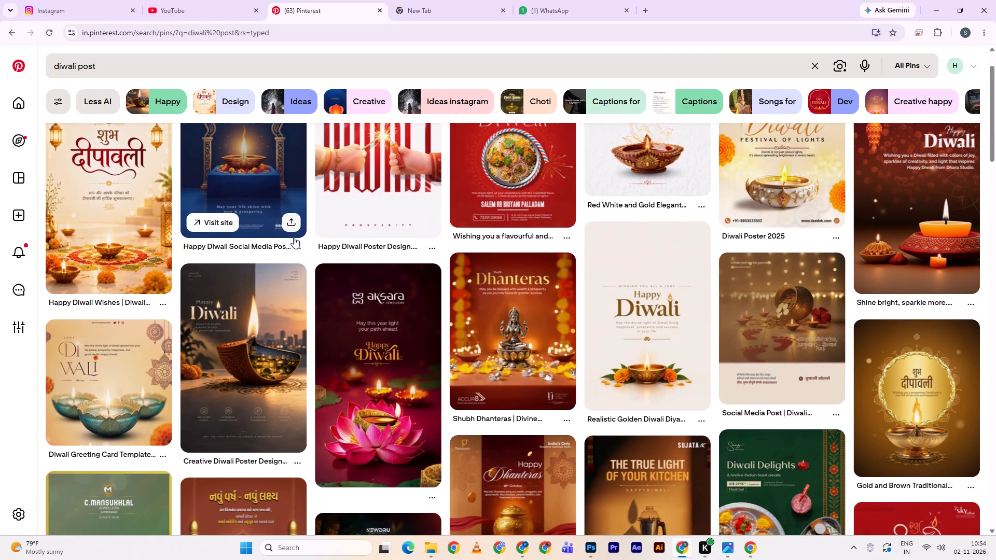
scroll(330, 236, up, 1)
scroll(330, 236, down, 5)
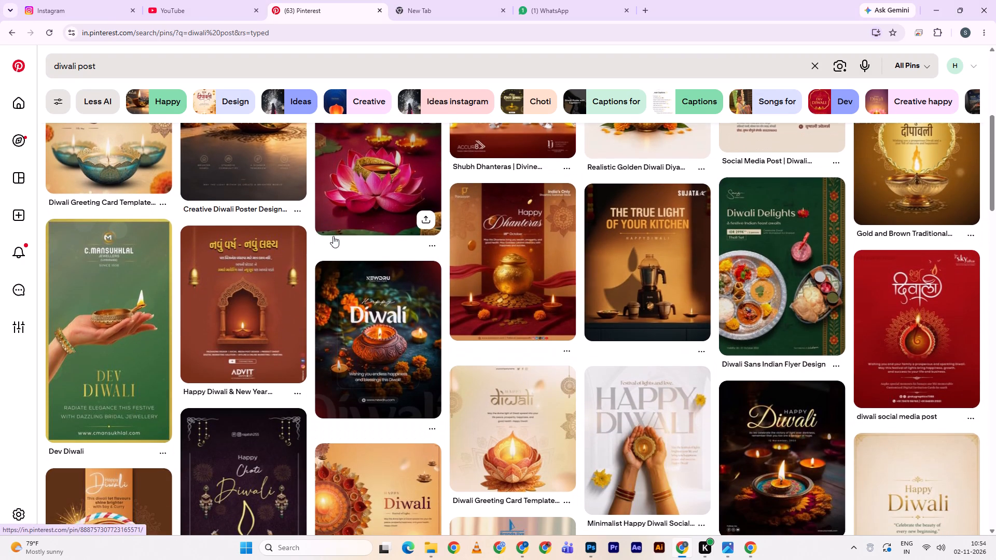
scroll(336, 252, up, 1)
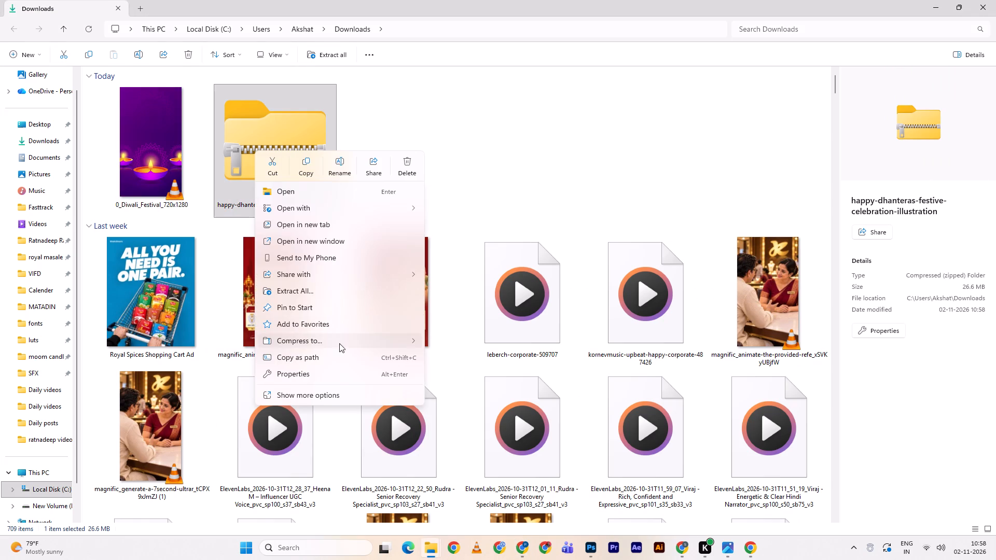
click(326, 296)
click(598, 372)
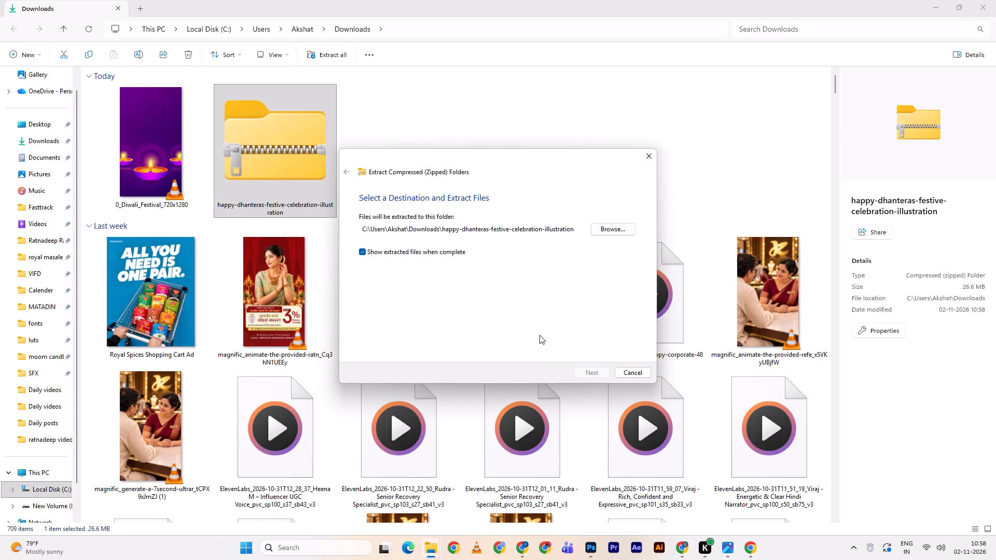
Open the extracted Dhanteras poster PSD in Photoshop and examine its artwork up close.
double_click(192, 108)
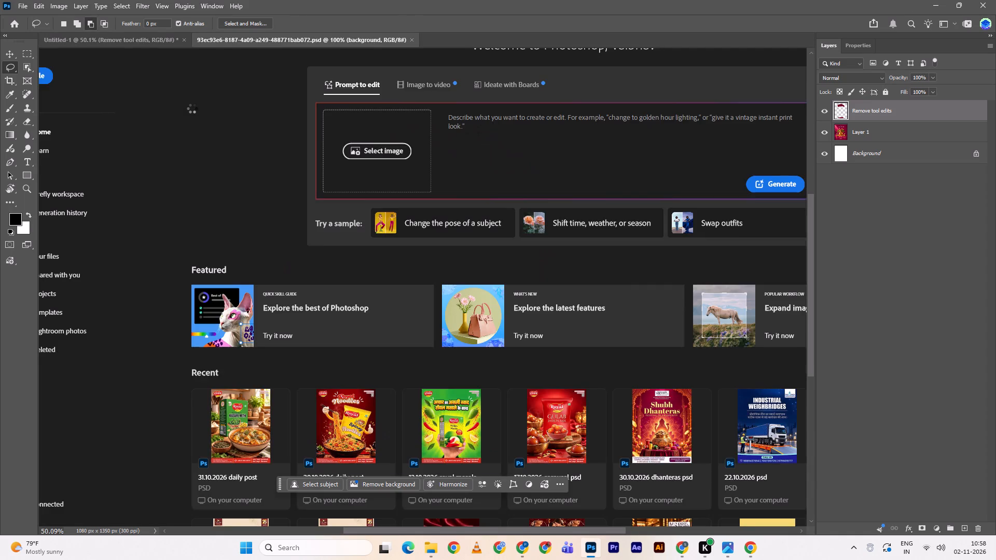
alt+scroll(328, 237, down, 2)
alt+scroll(328, 237, up, 1)
ctrl+scroll(328, 237, down, 3)
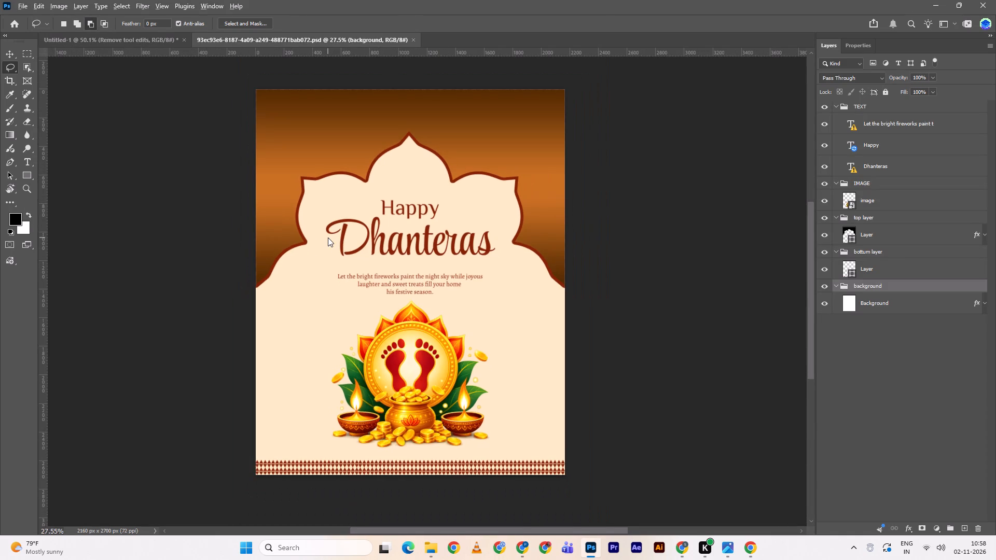
alt+scroll(392, 301, up, 4)
alt+scroll(484, 309, down, 1)
ctrl+scroll(483, 309, down, 2)
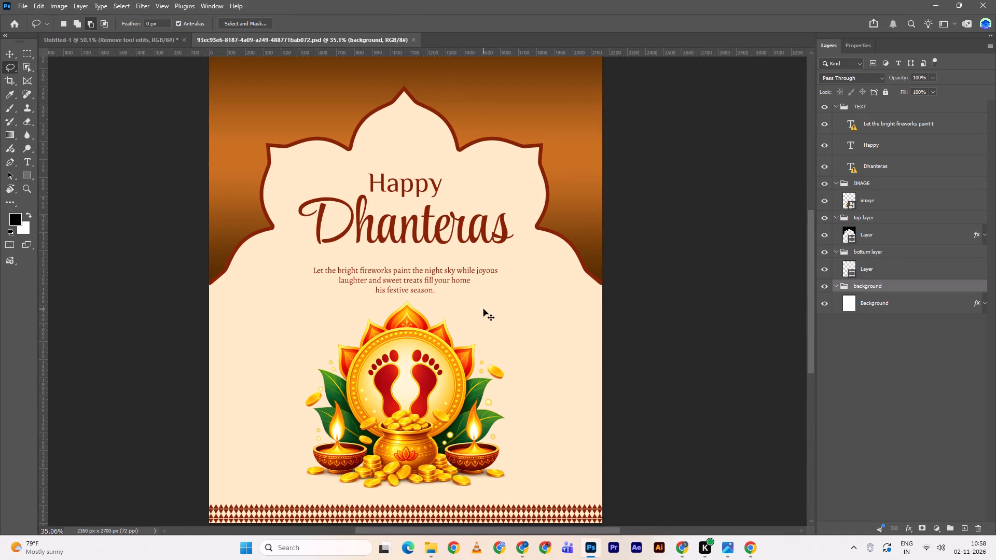
Examine the Dhanteras poster's footprint and gold pot illustration and its title, checking which layer groups hold them.
ctrl+scroll(483, 309, down, 2)
alt+scroll(482, 309, up, 1)
alt+scroll(482, 309, down, 3)
alt+scroll(482, 309, up, 1)
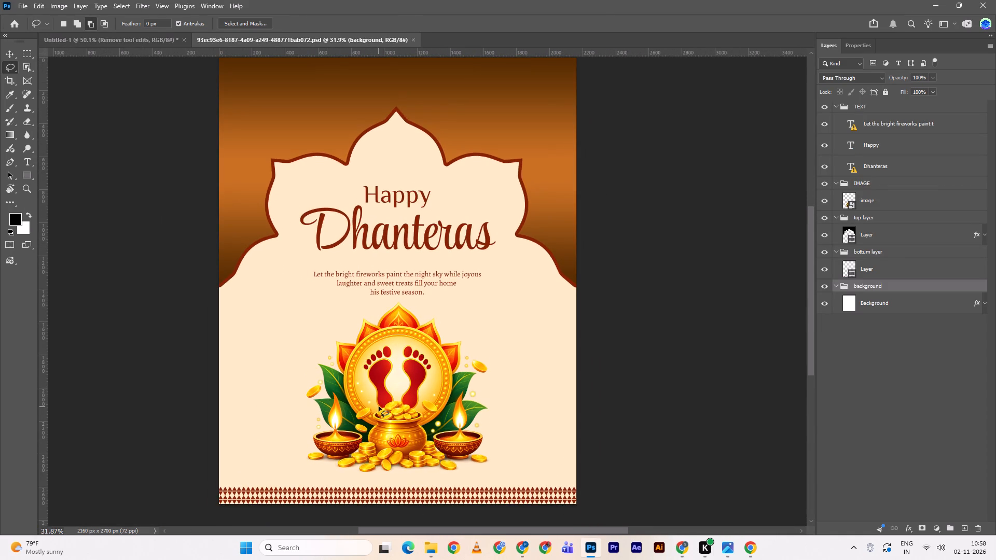
key(v)
click(377, 387)
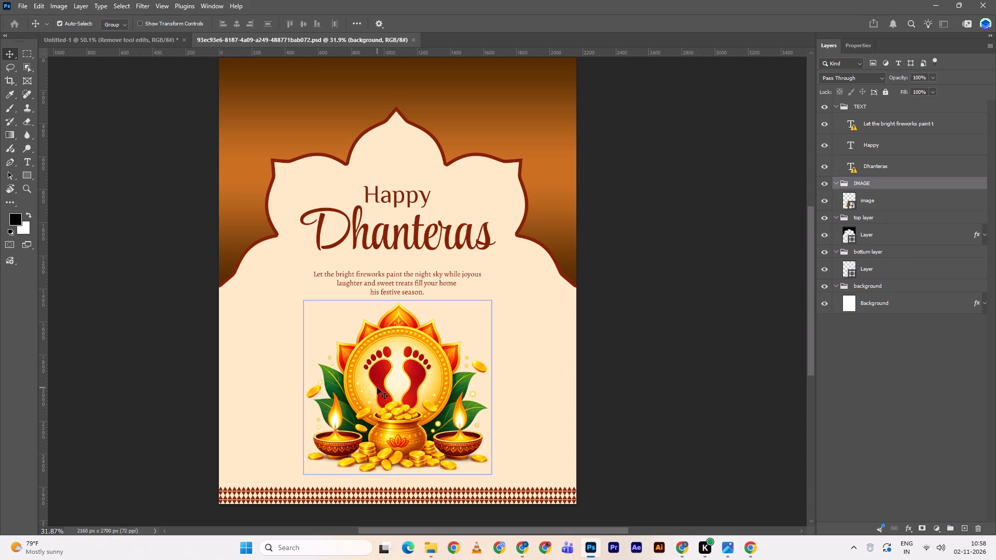
click(381, 384)
key(ctrl+z)
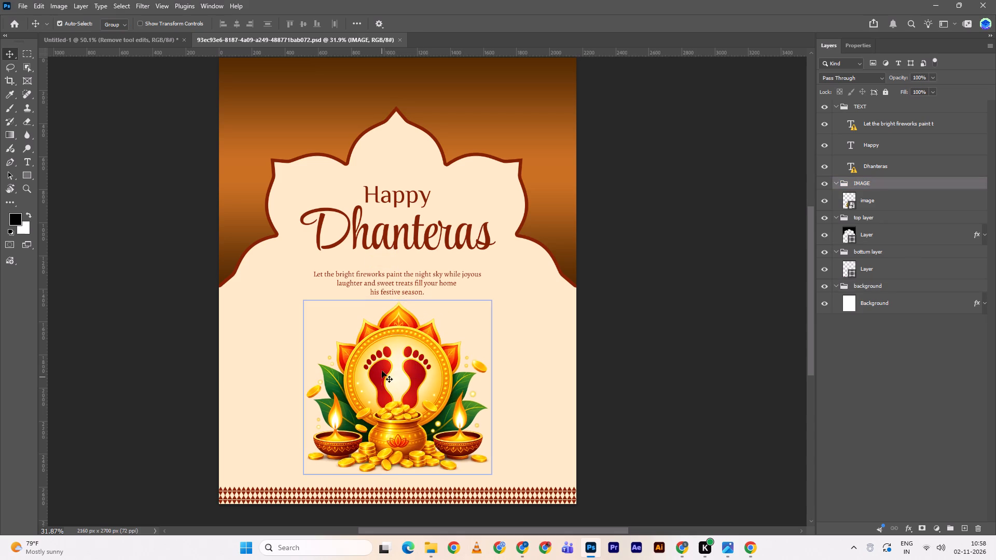
double_click(397, 234)
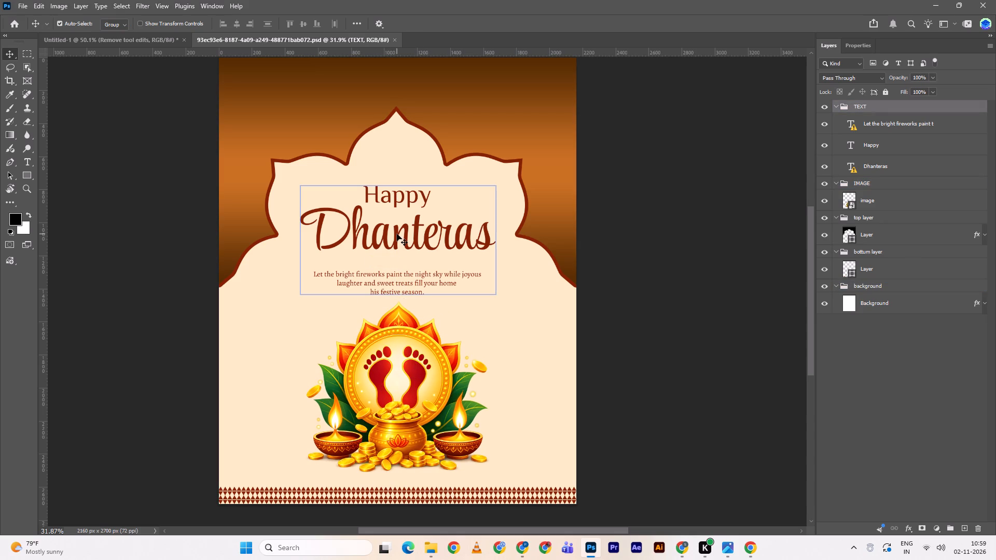
scroll(396, 234, up, 4)
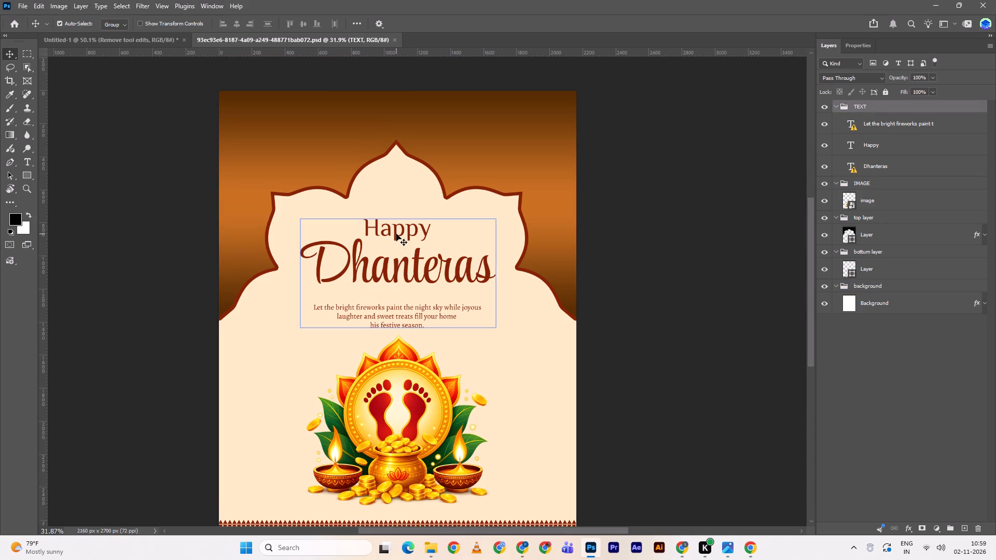
scroll(396, 234, up, 1)
scroll(396, 234, down, 4)
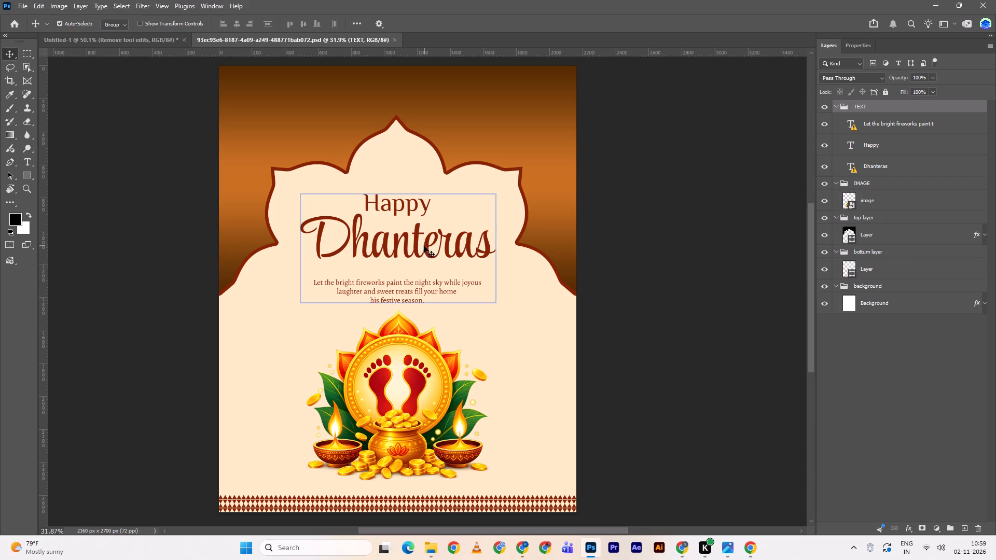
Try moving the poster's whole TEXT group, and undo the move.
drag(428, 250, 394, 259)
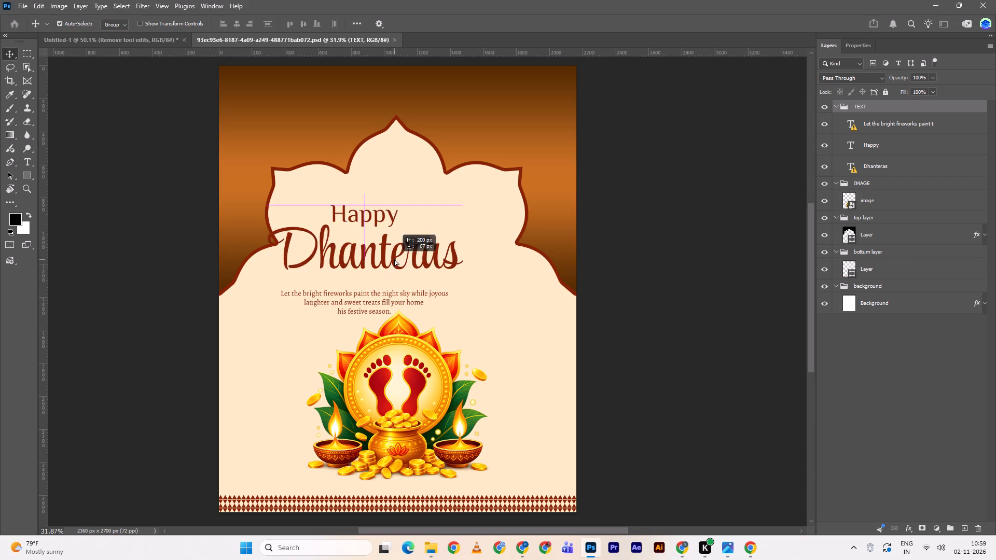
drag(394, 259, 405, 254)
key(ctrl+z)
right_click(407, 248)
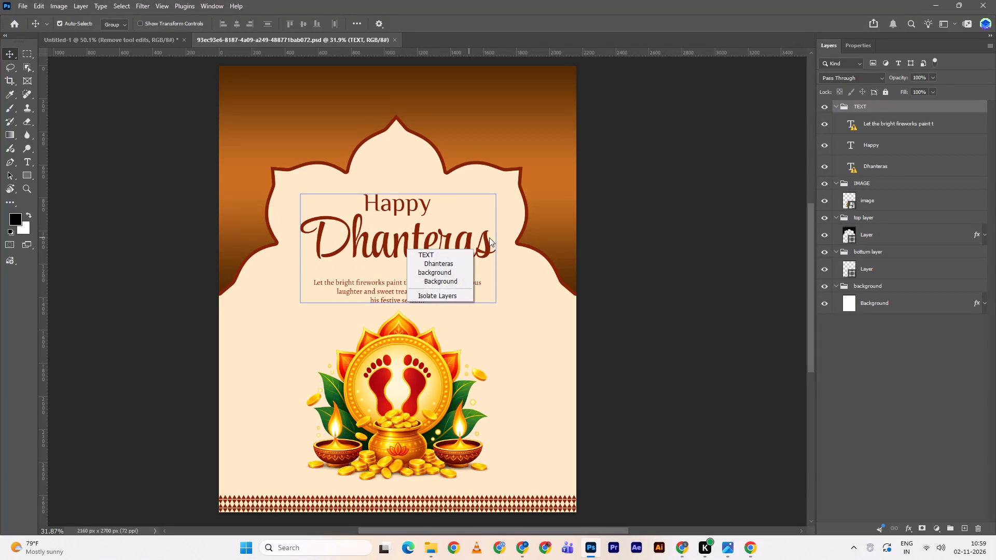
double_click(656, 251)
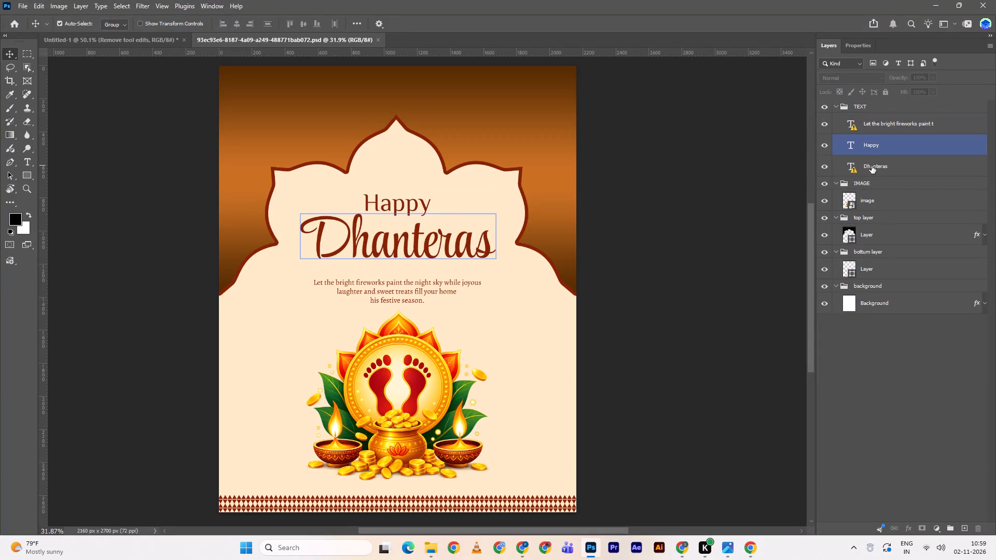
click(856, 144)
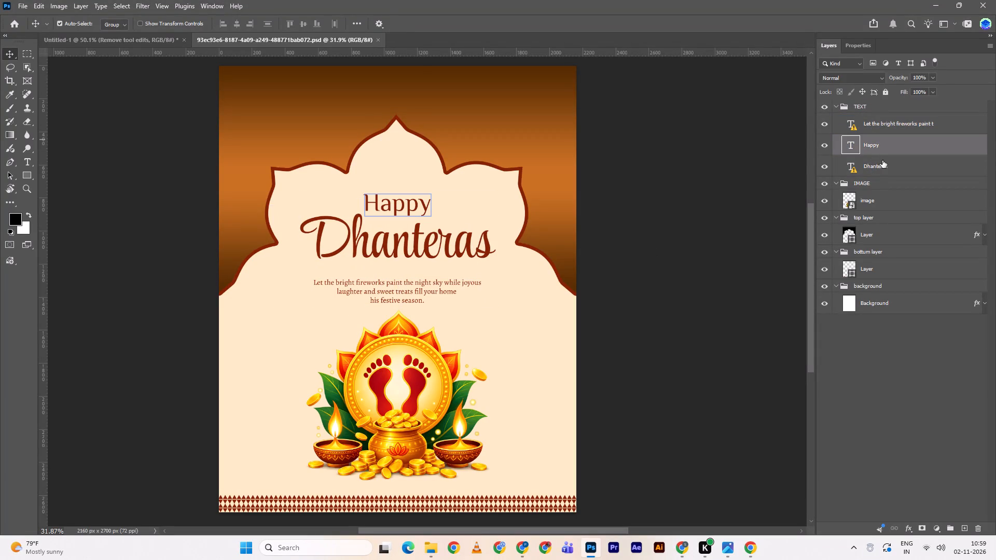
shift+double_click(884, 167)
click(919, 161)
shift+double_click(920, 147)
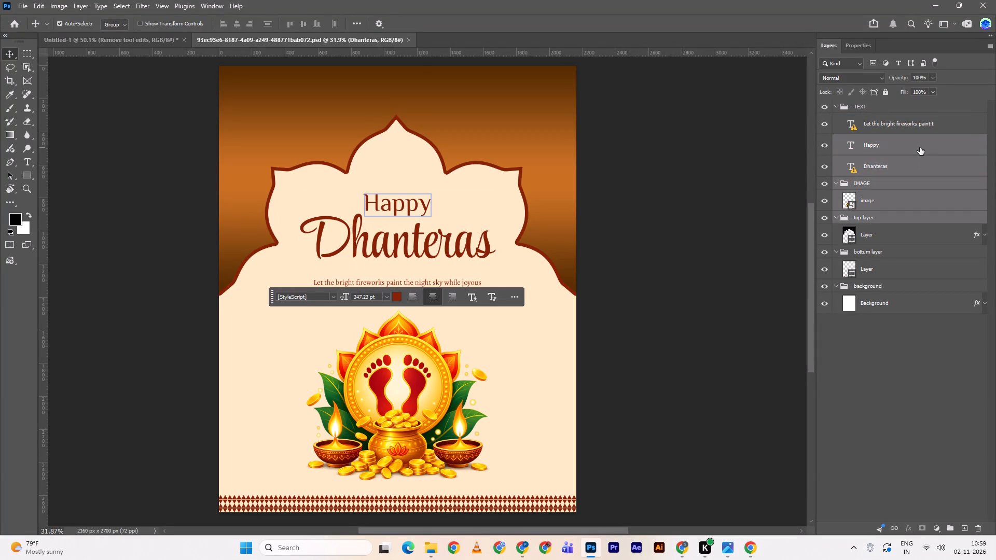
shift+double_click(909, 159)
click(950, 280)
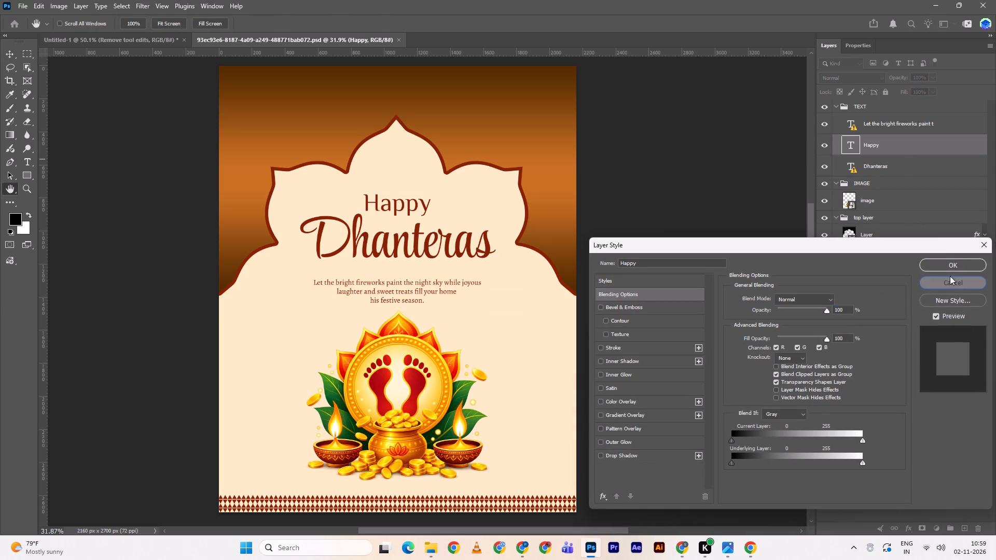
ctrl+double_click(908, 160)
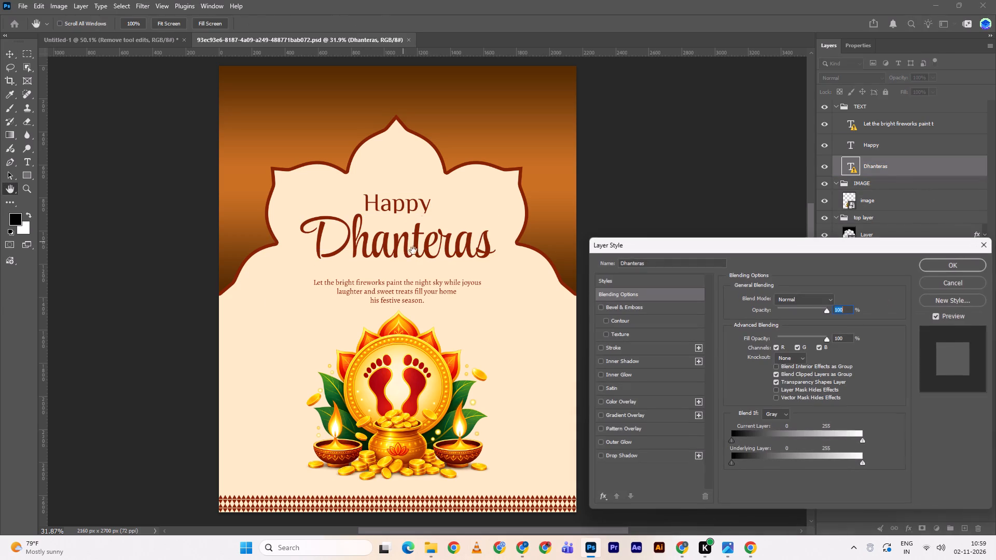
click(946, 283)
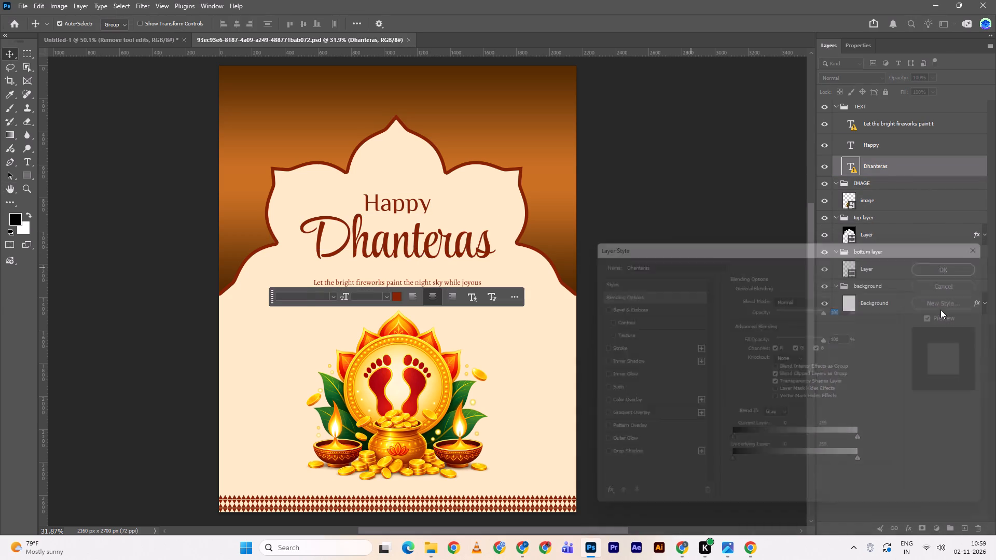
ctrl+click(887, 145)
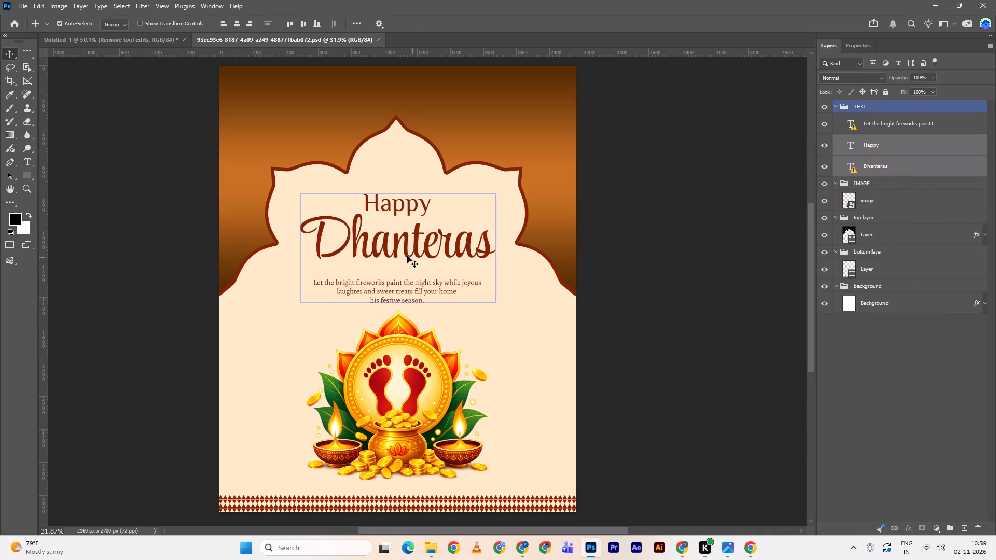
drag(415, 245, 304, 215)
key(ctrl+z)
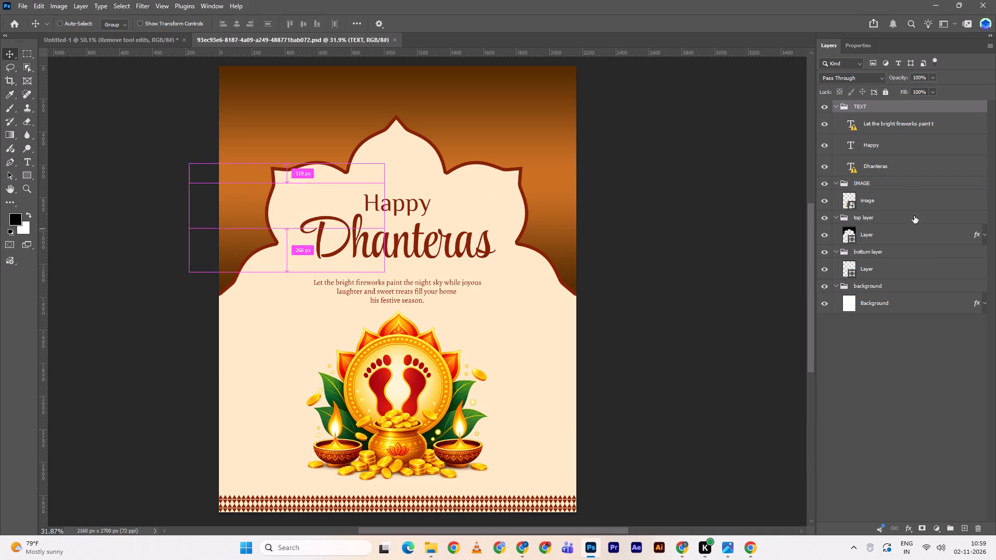
Move the "Happy" and "Dhanteras" text layers out of the TEXT group to the top of the layer stack, and collapse the group.
double_click(902, 151)
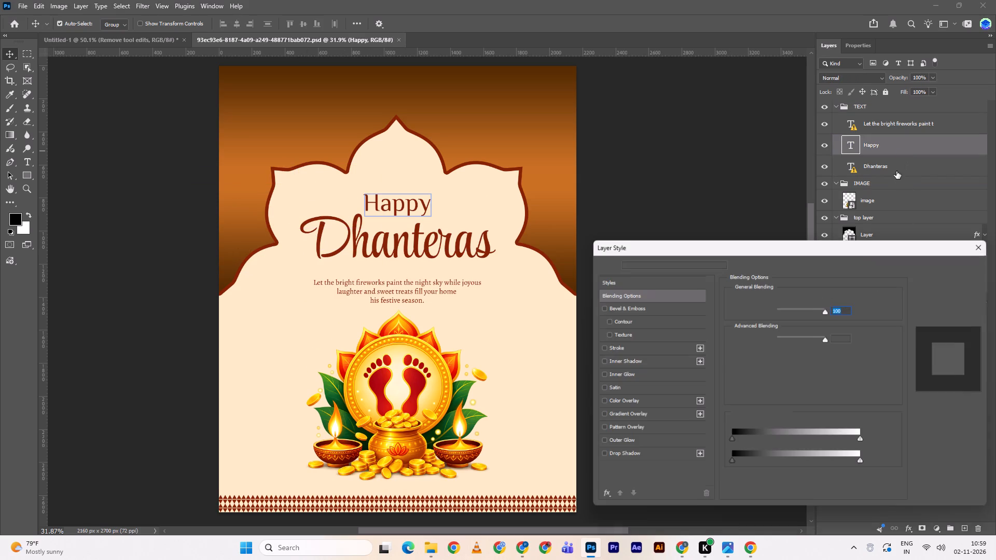
ctrl+double_click(896, 171)
ctrl+click(956, 278)
ctrl+click(912, 167)
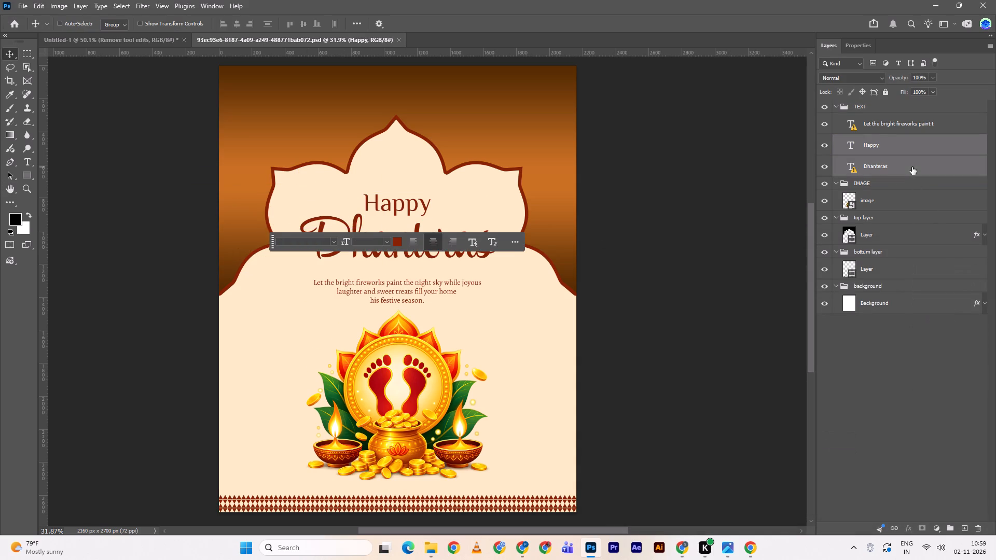
drag(903, 157, 906, 99)
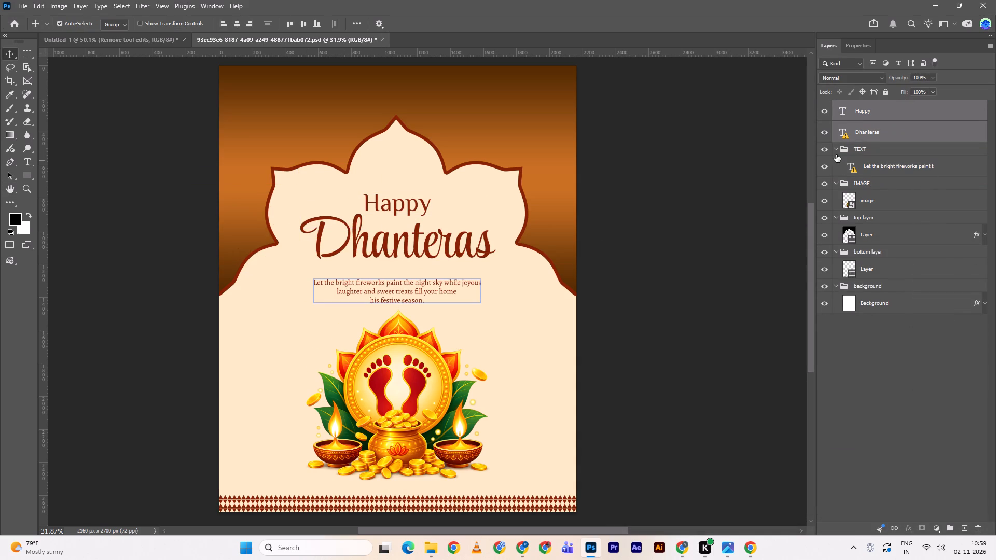
click(836, 151)
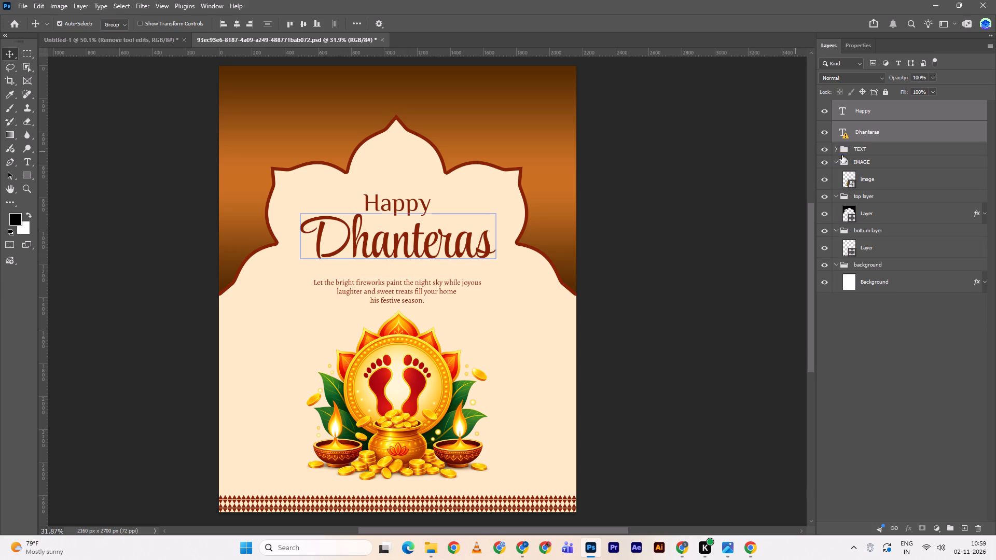
Copy the "Happy" and "Dhanteras" title layers from the poster into the pink Dhanteras post, Untitled-1.
drag(447, 243, 417, 250)
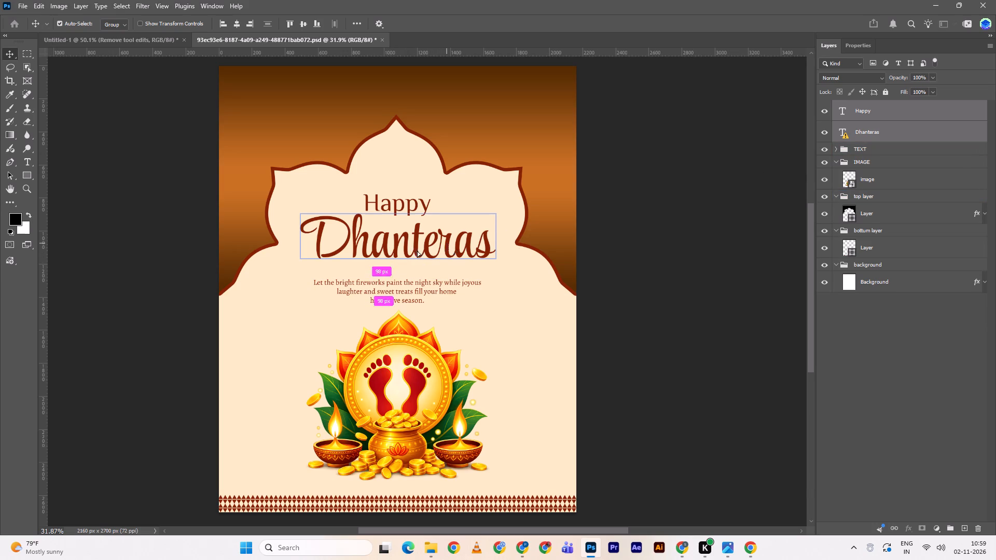
drag(417, 250, 151, 36)
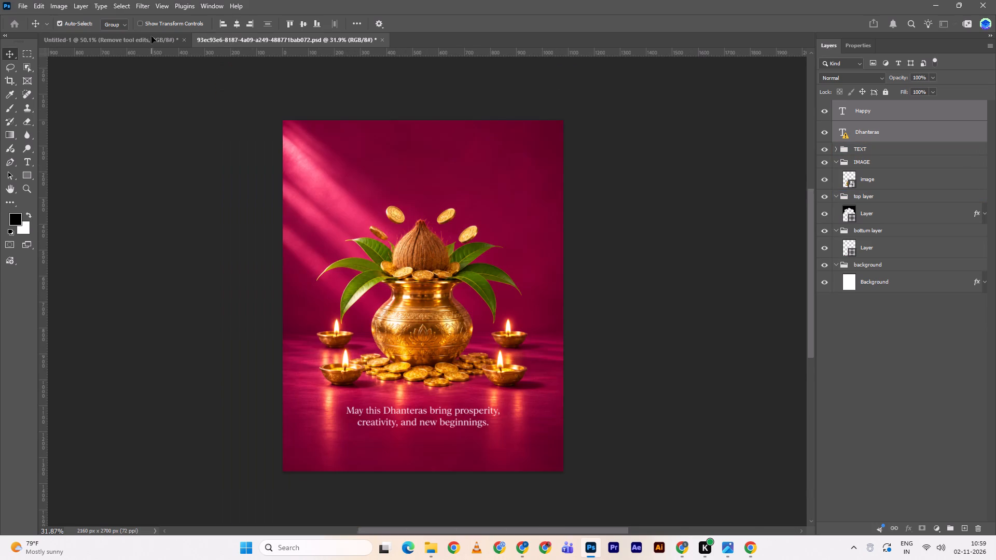
drag(151, 36, 437, 196)
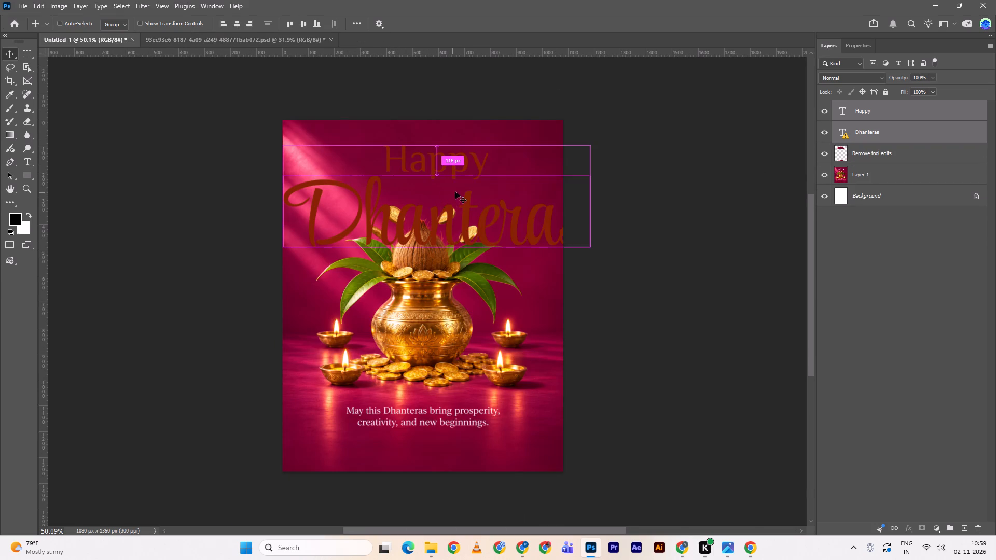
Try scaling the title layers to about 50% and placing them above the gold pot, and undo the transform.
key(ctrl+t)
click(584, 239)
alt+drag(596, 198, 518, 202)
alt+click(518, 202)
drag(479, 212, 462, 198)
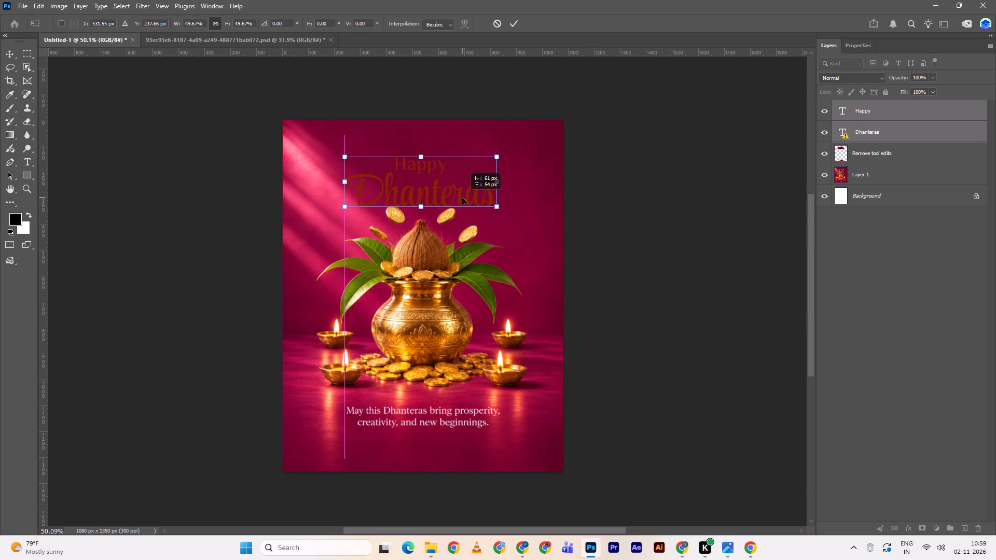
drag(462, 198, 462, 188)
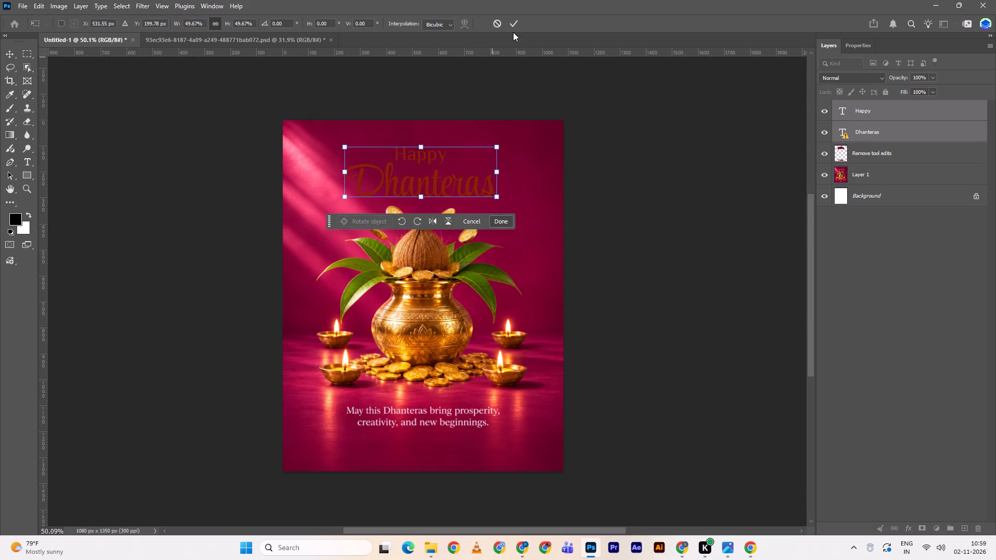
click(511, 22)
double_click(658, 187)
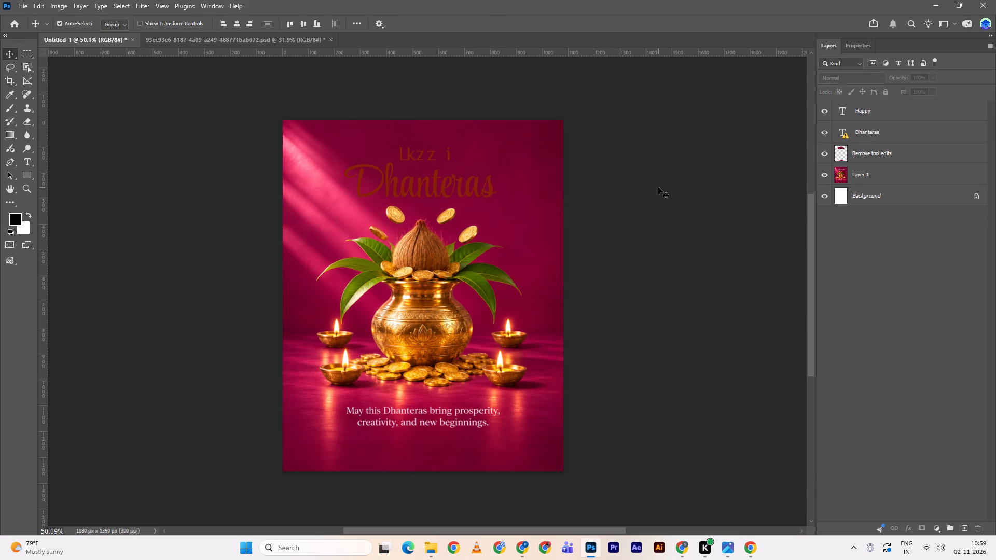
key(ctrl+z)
Scale the "Happy" and "Dhanteras" layers together to about 51% and place them above the floating coins.
key(ctrl+t)
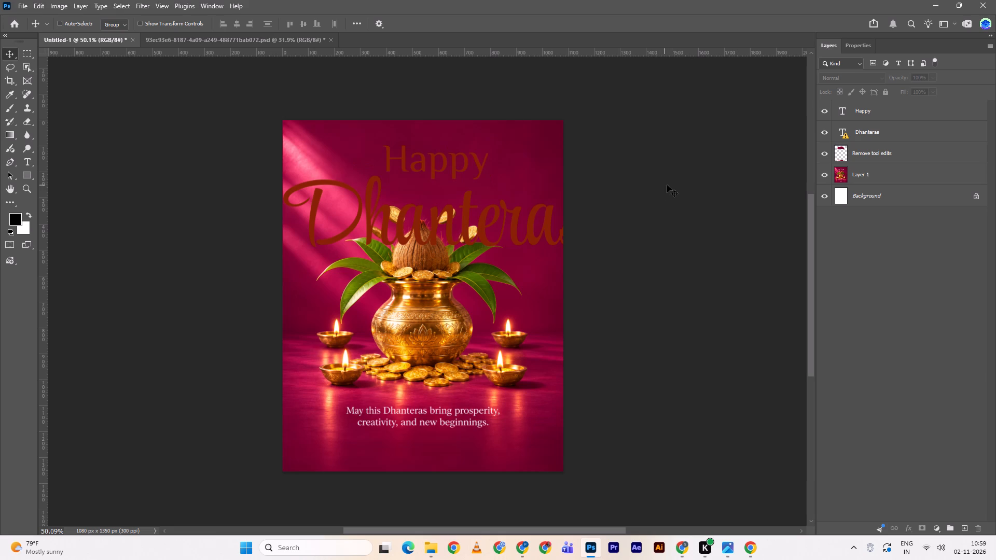
click(879, 135)
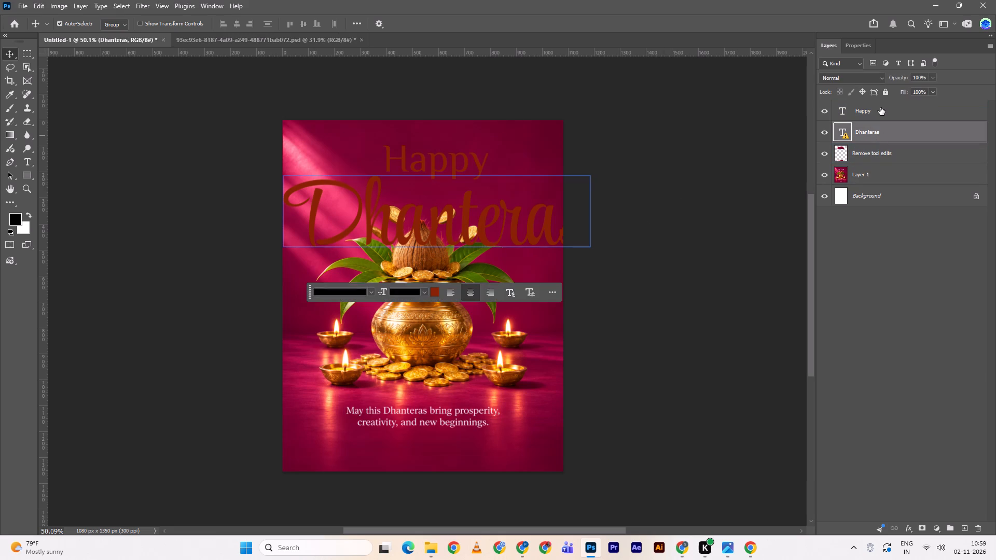
shift+click(880, 107)
key(ctrl+t)
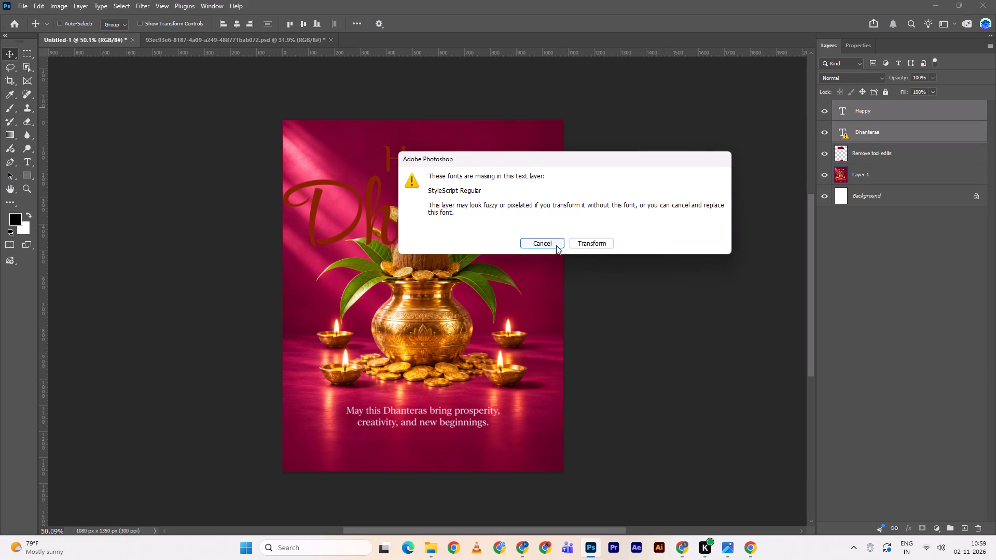
double_click(599, 245)
alt+drag(592, 197, 517, 207)
alt+click(517, 207)
drag(488, 220, 483, 198)
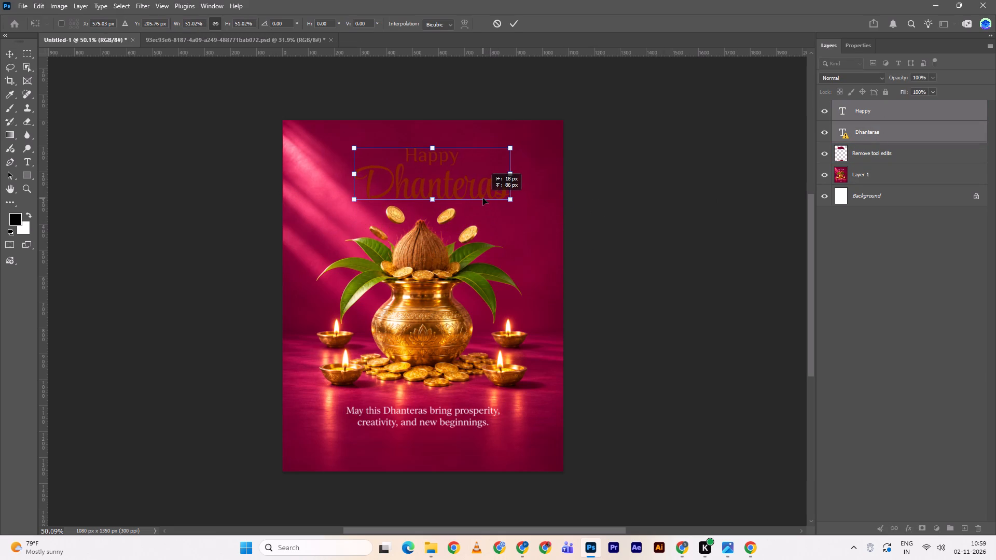
click(483, 198)
click(517, 26)
Centre the two title layers horizontally on the whole canvas, and clear the selection.
key(ctrl+a)
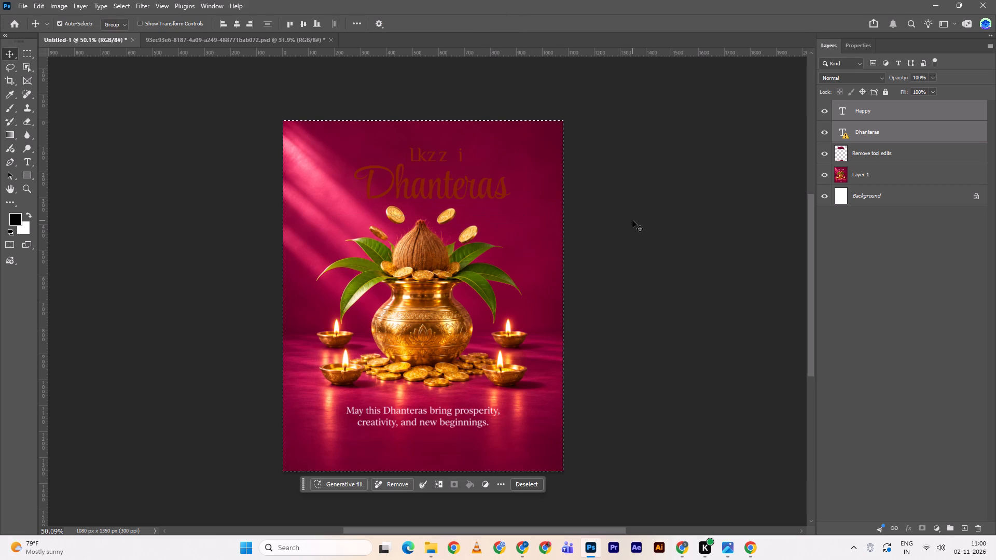
triple_click(237, 22)
click(237, 22)
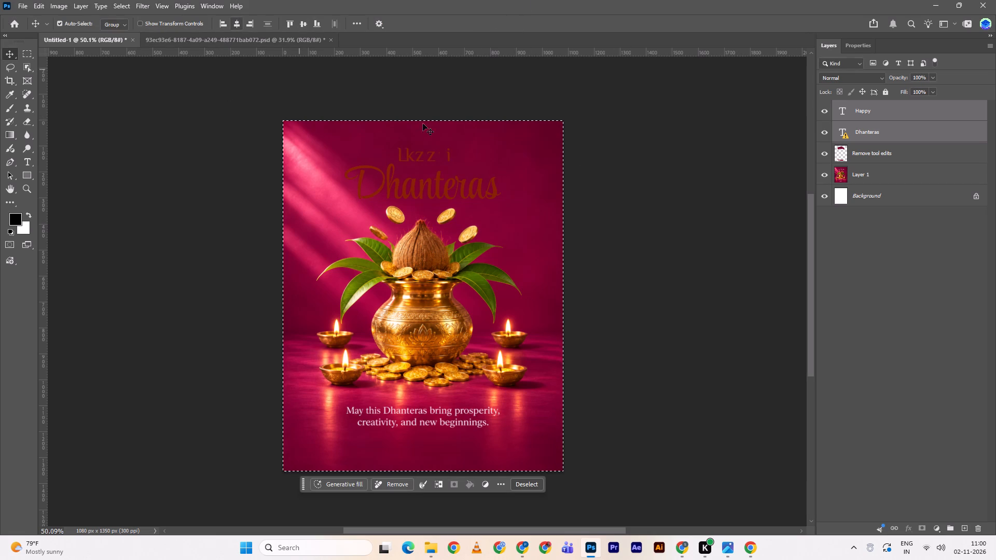
key(ctrl+d)
click(644, 176)
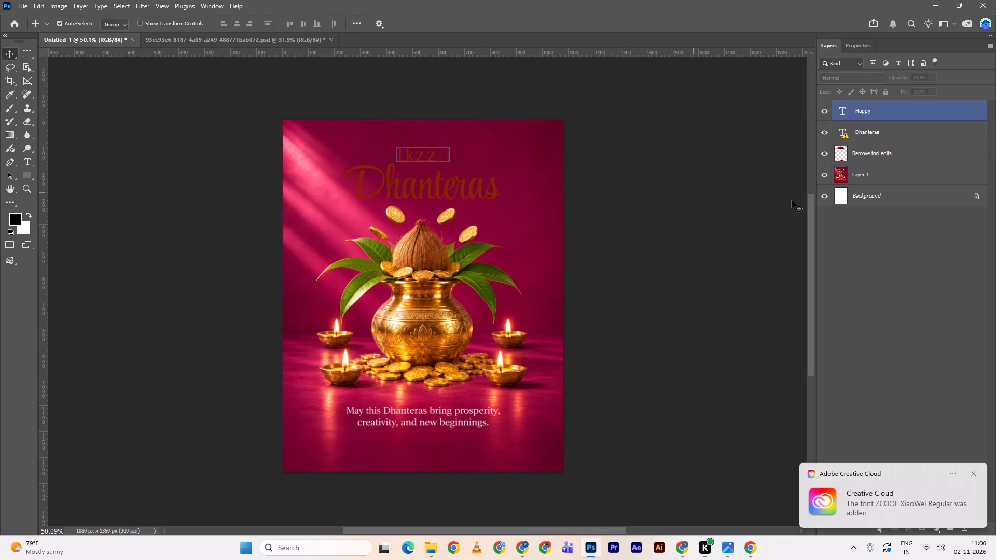
click(792, 201)
Change the font of the "Happy" title layer to Archivo Thin.
double_click(857, 113)
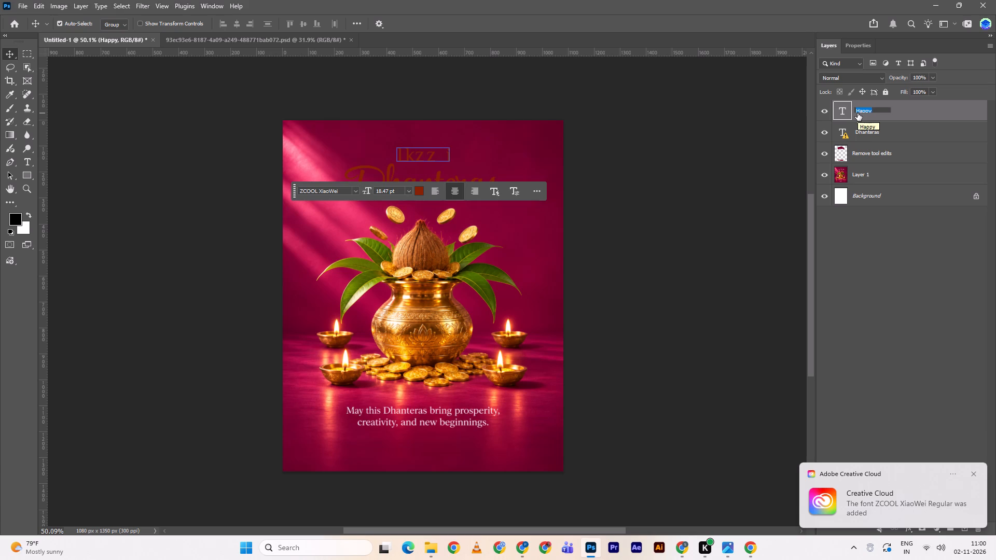
double_click(871, 109)
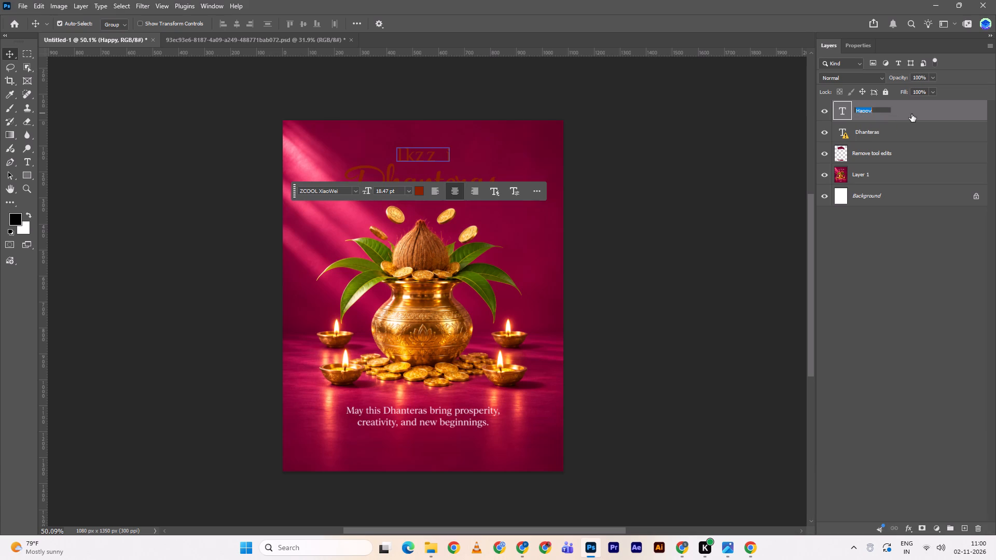
double_click(911, 114)
click(865, 49)
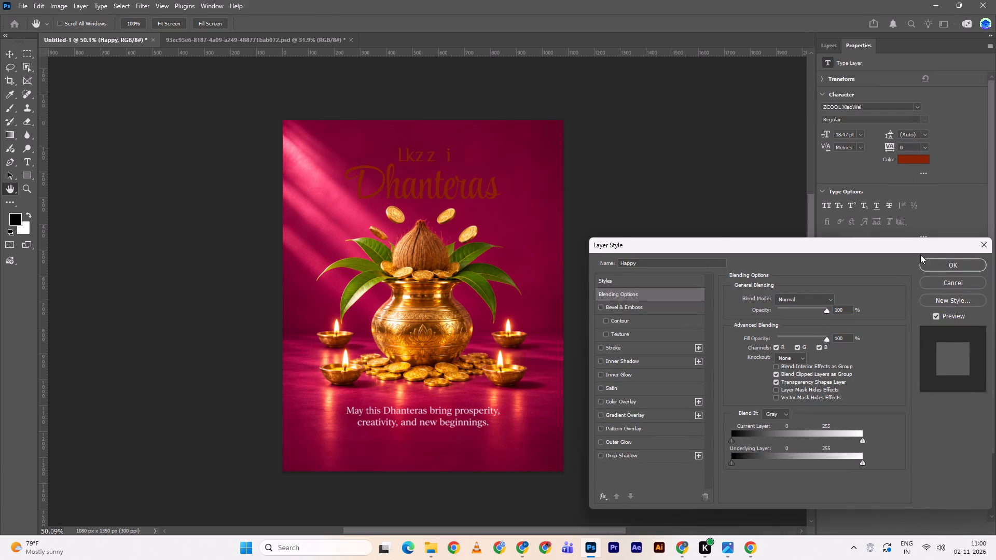
click(941, 279)
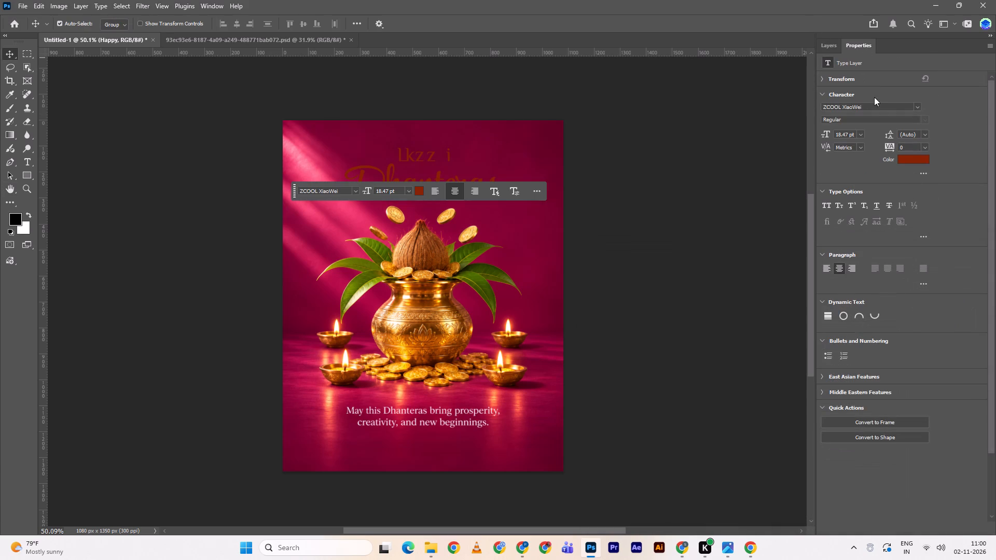
click(922, 102)
double_click(917, 106)
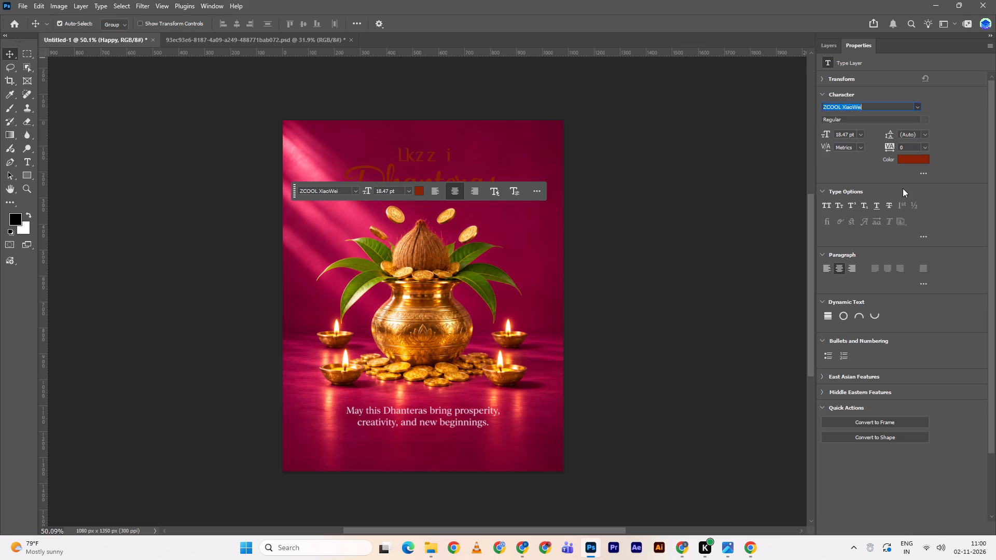
click(917, 103)
scroll(914, 196, up, 9)
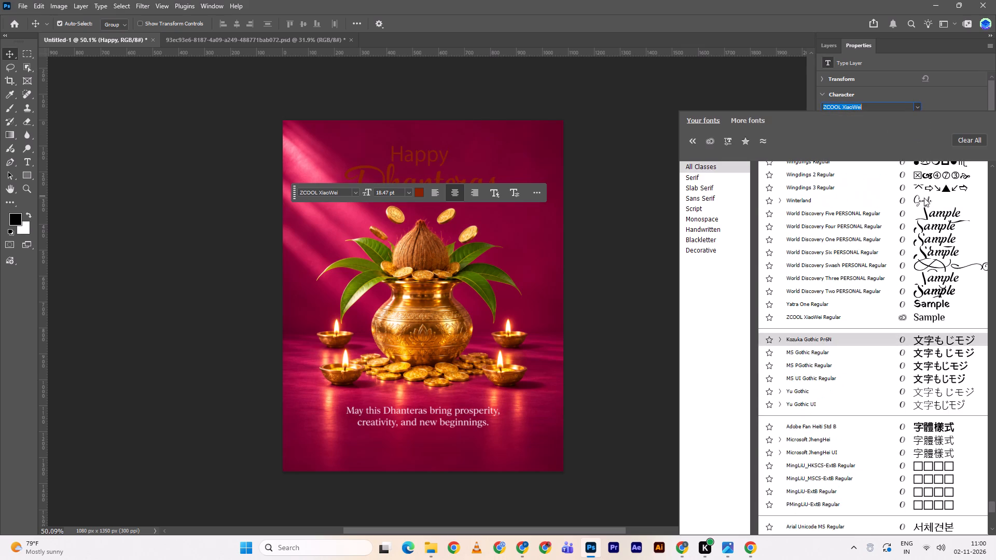
scroll(924, 198, up, 4)
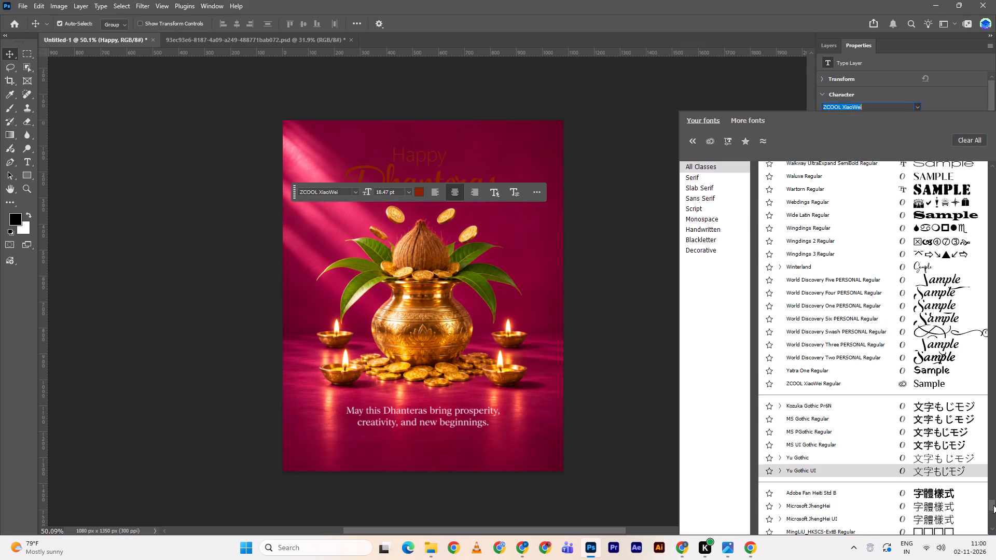
drag(993, 505, 995, 167)
scroll(935, 250, up, 10)
scroll(935, 250, down, 2)
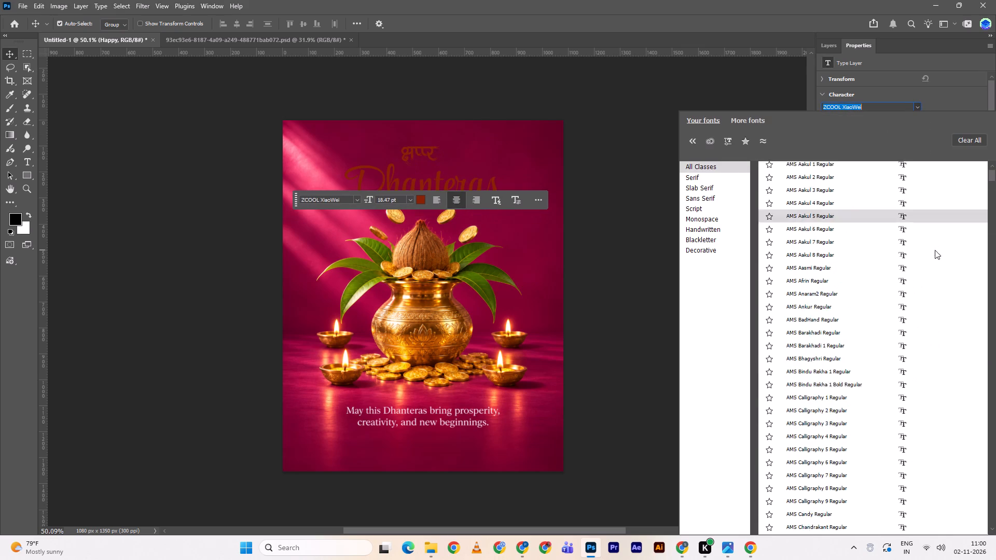
scroll(935, 250, down, 20)
scroll(935, 250, down, 20)
scroll(935, 250, down, 1)
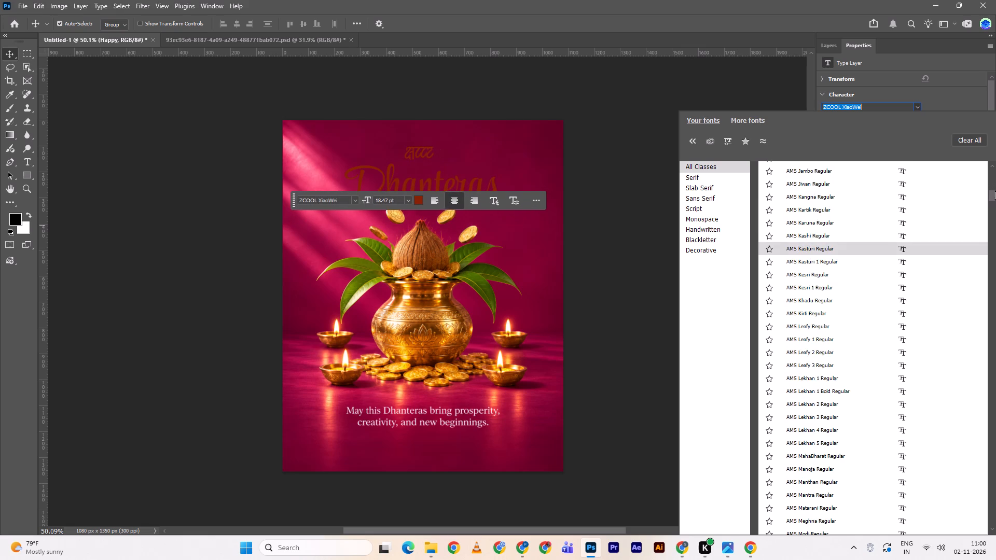
drag(992, 194, 990, 169)
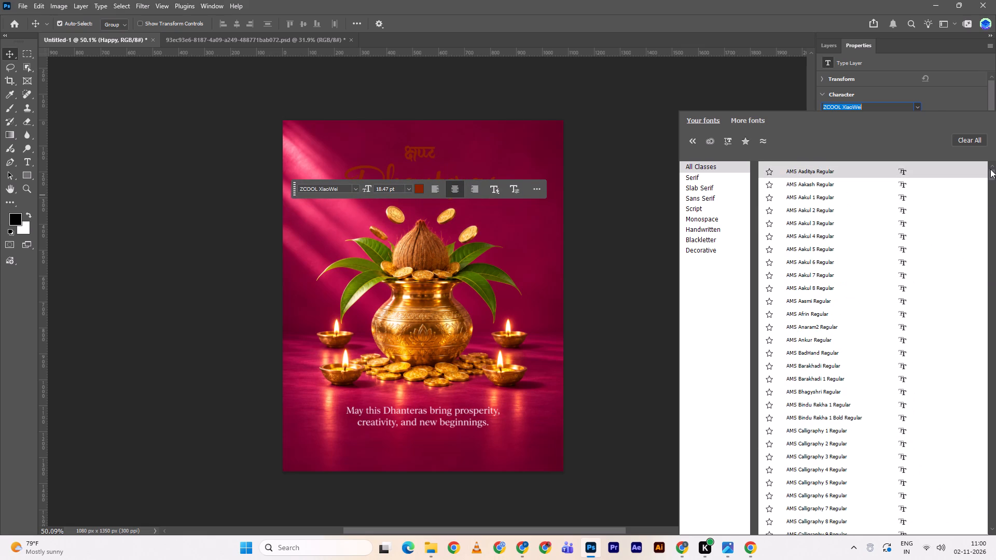
drag(990, 169, 993, 265)
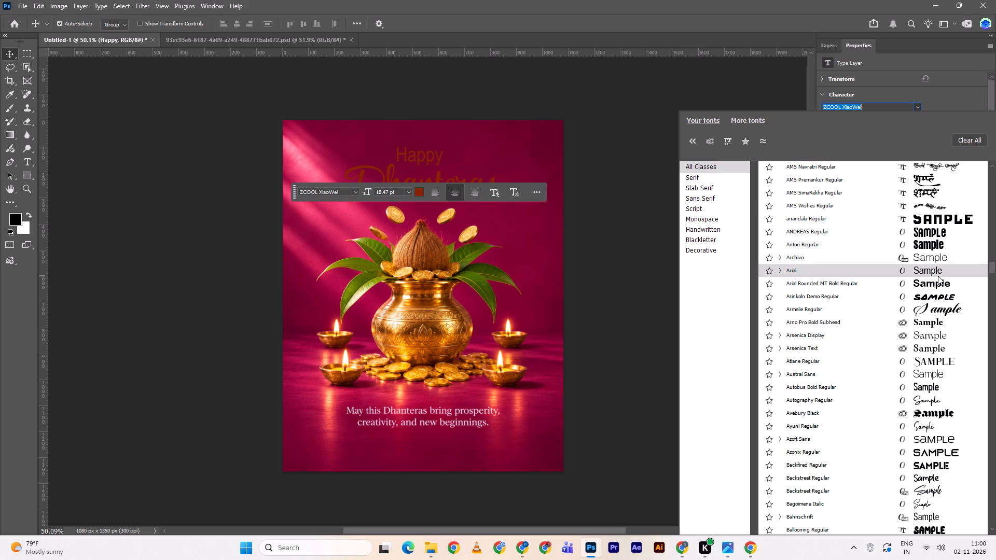
click(938, 251)
double_click(610, 178)
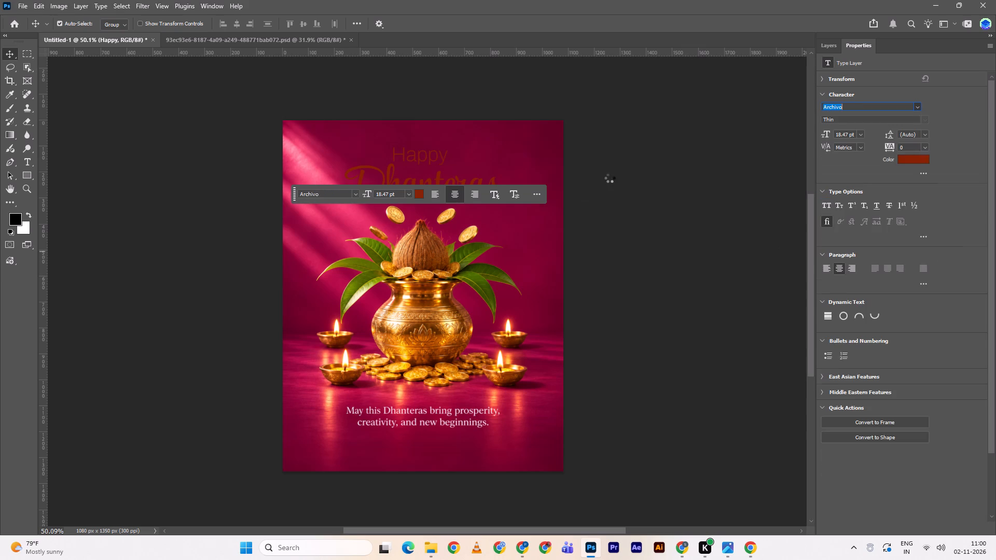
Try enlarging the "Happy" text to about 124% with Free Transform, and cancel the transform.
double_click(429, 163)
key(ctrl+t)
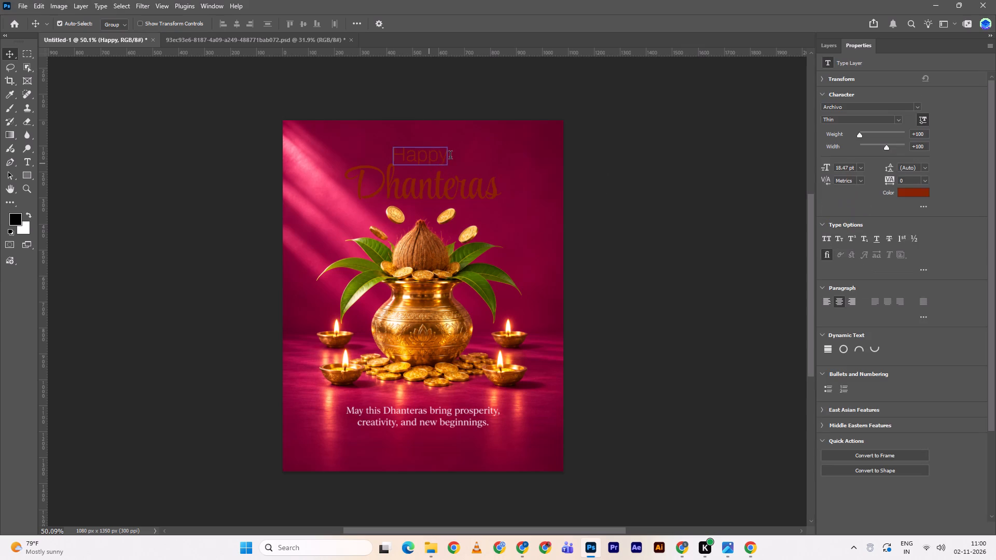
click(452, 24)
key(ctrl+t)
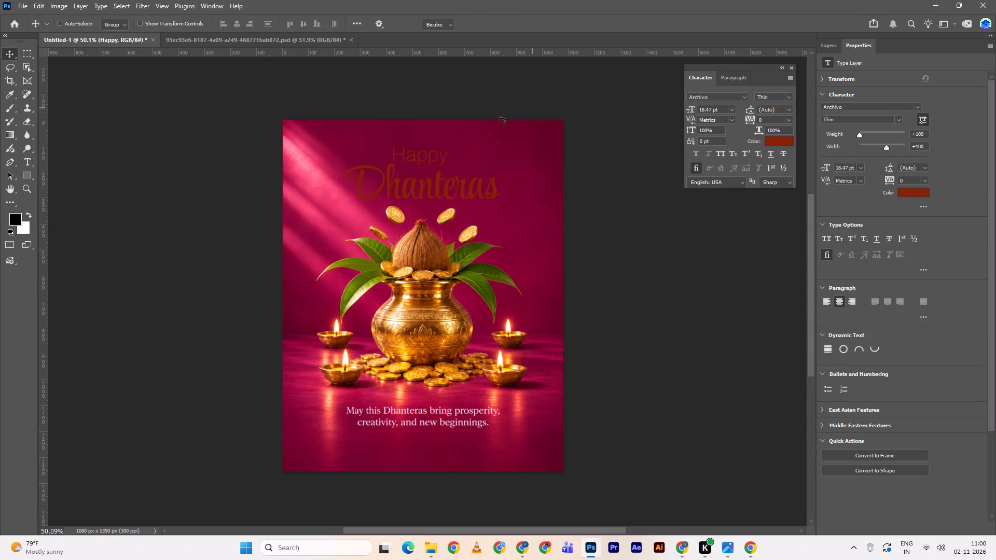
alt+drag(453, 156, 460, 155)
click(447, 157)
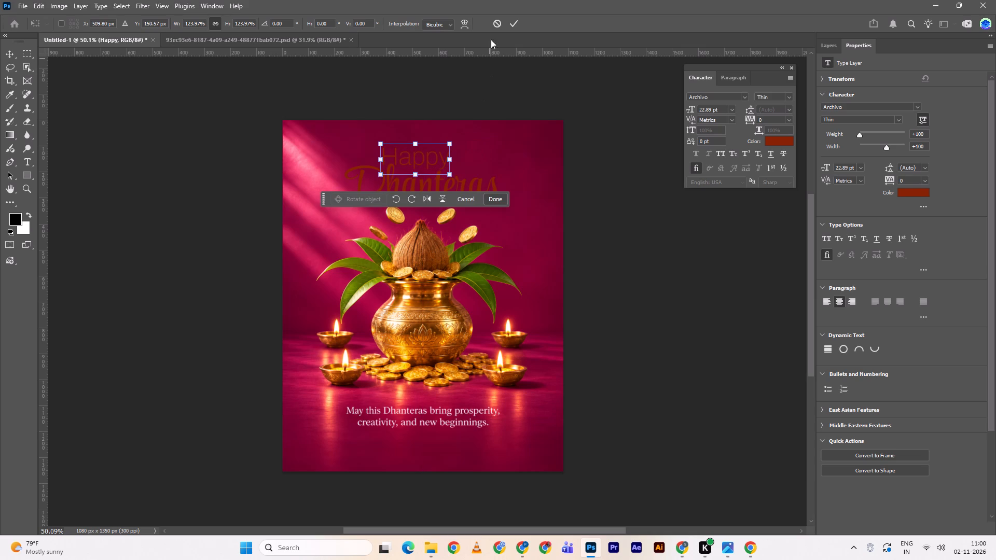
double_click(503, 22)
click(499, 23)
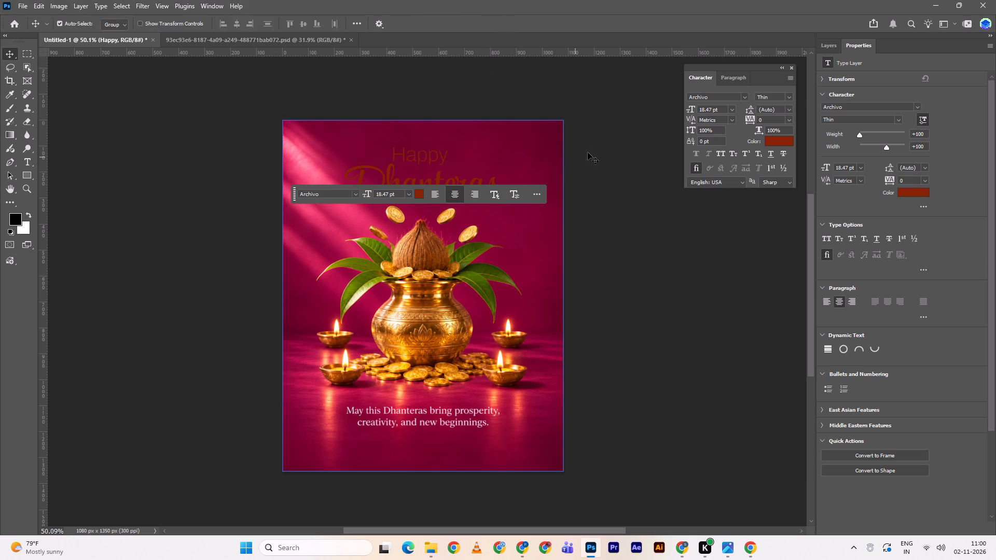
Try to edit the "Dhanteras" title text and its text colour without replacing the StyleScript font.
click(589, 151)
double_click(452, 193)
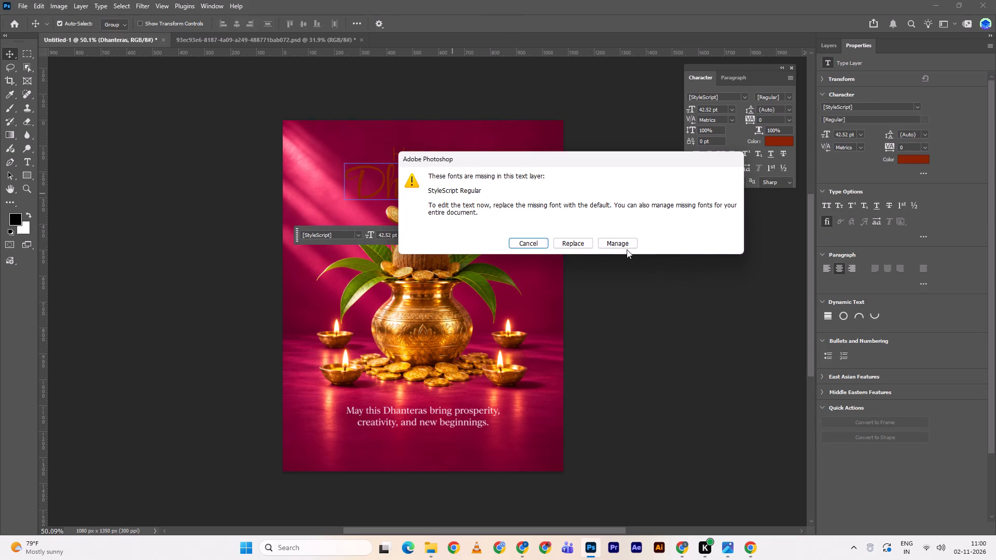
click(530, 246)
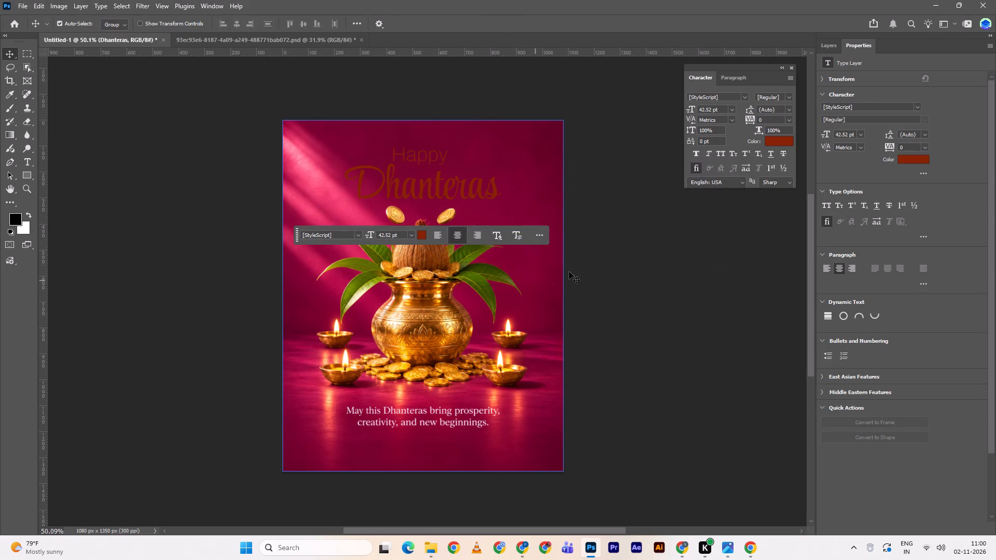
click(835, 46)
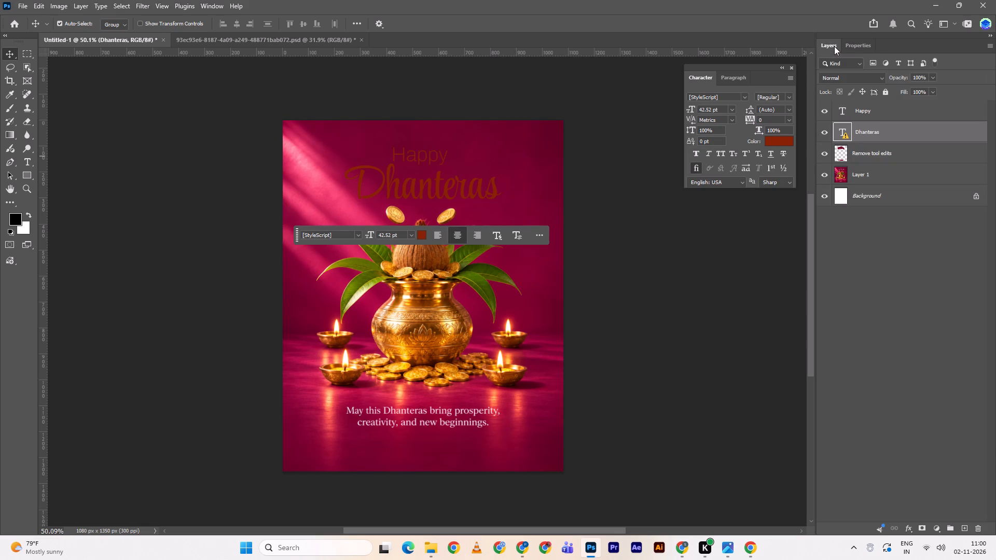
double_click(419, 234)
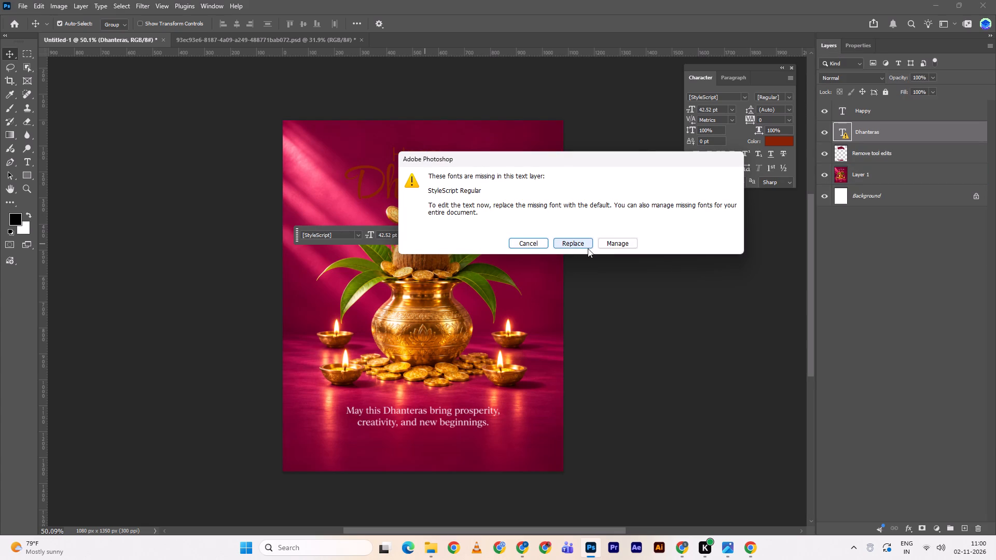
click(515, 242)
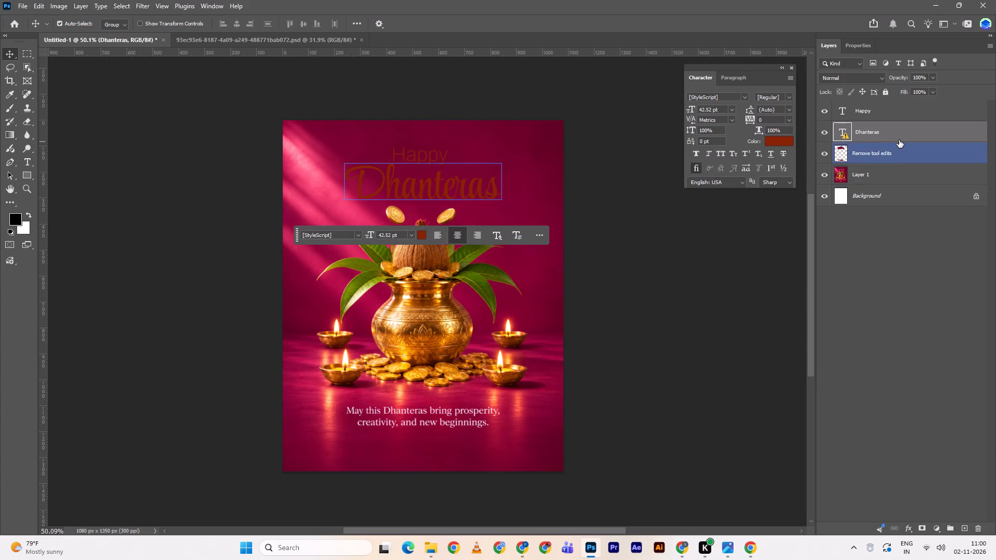
Convert the "Dhanteras" text layer to a smart object.
right_click(899, 140)
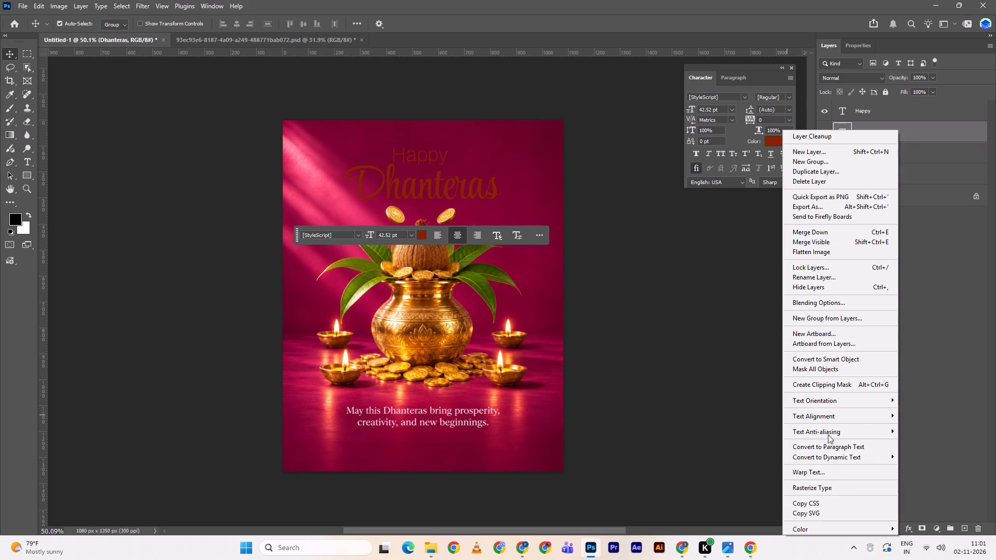
click(821, 359)
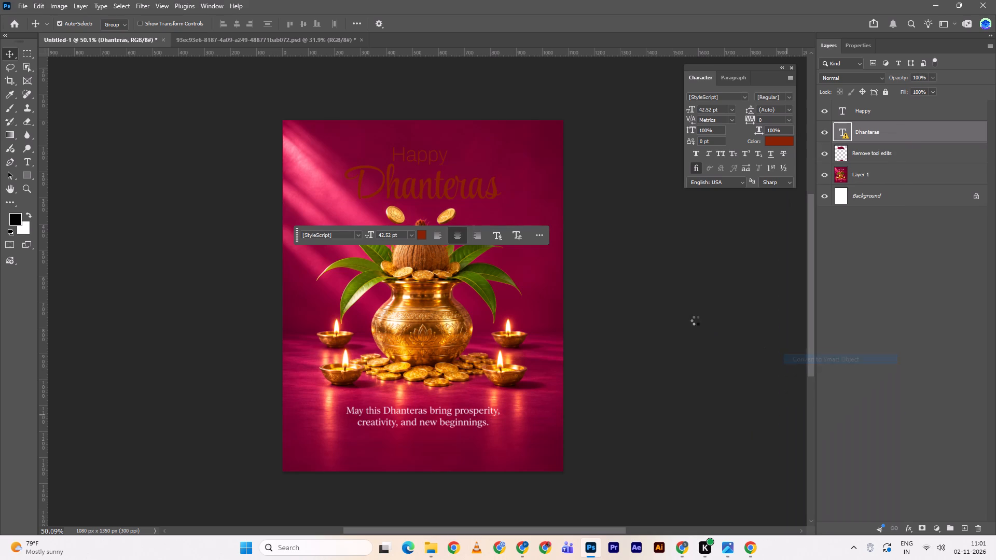
Apply a white Color Overlay at 100% opacity to the "Dhanteras" layer.
triple_click(909, 530)
click(909, 530)
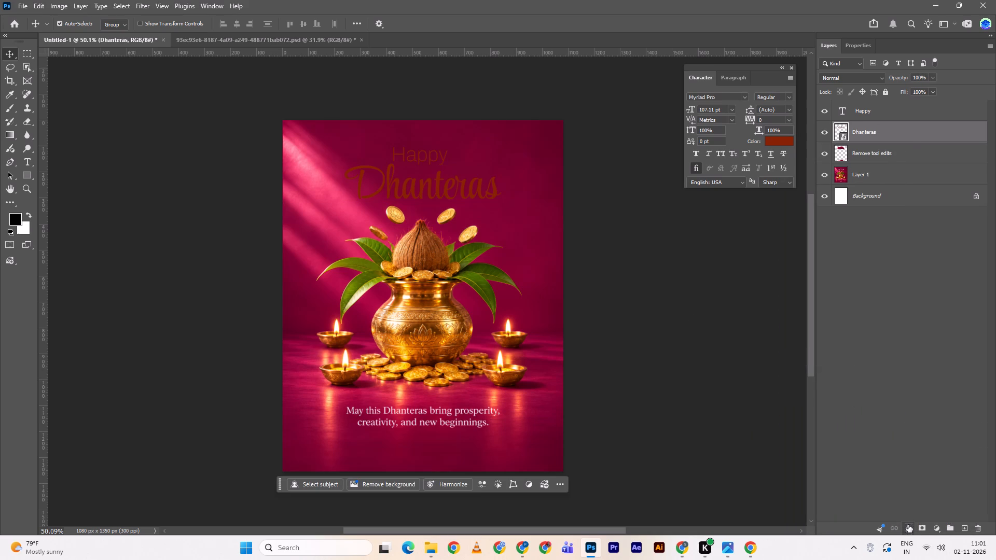
click(908, 523)
double_click(912, 484)
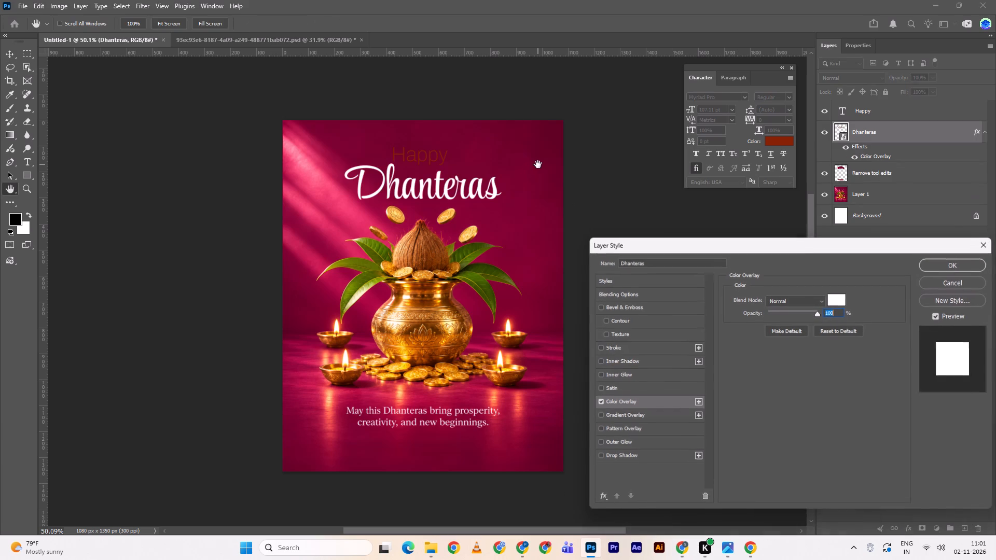
double_click(948, 266)
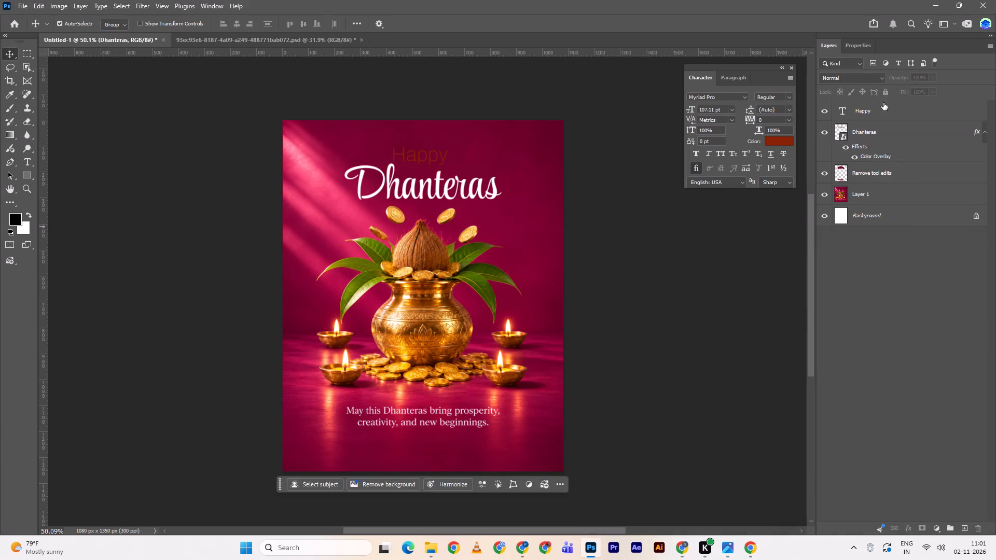
Apply a white Color Overlay at 100% opacity to the "Happy" text layer, and clear the selection.
double_click(883, 103)
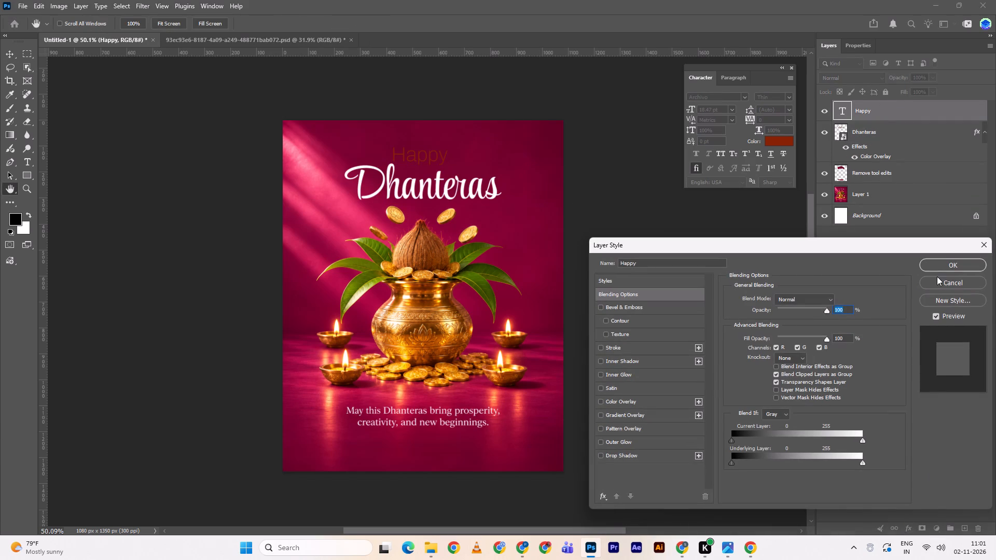
click(937, 276)
triple_click(909, 530)
double_click(909, 530)
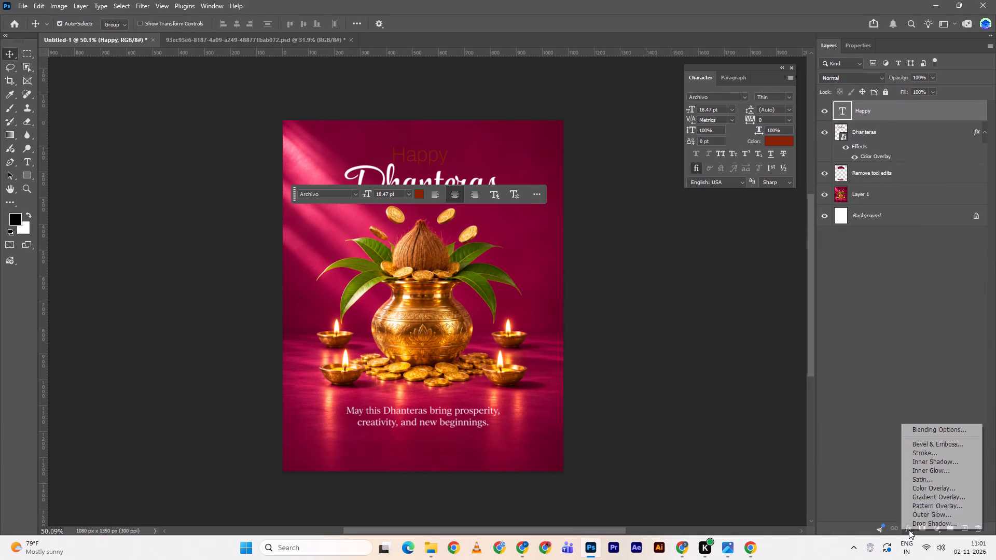
click(921, 487)
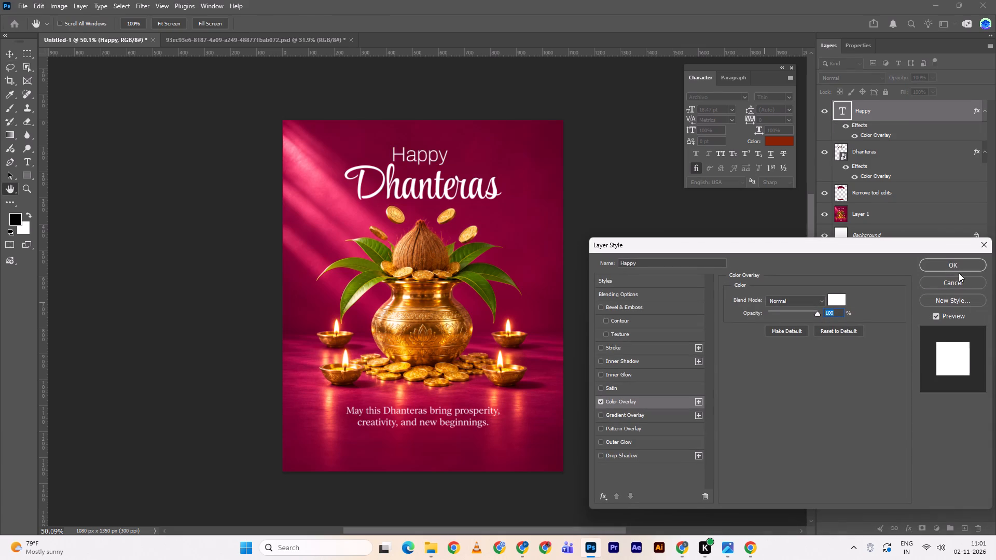
click(957, 263)
double_click(610, 217)
Move the "Happy" text about 291 px to the left and slightly down, tucking it against the top of the "D" in "Dhanteras".
scroll(610, 218, up, 2)
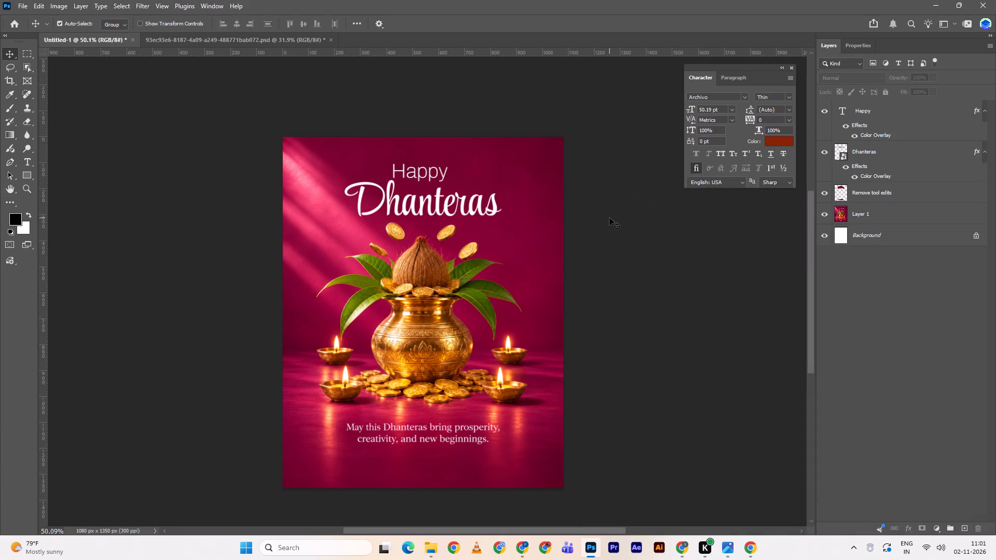
scroll(610, 218, down, 4)
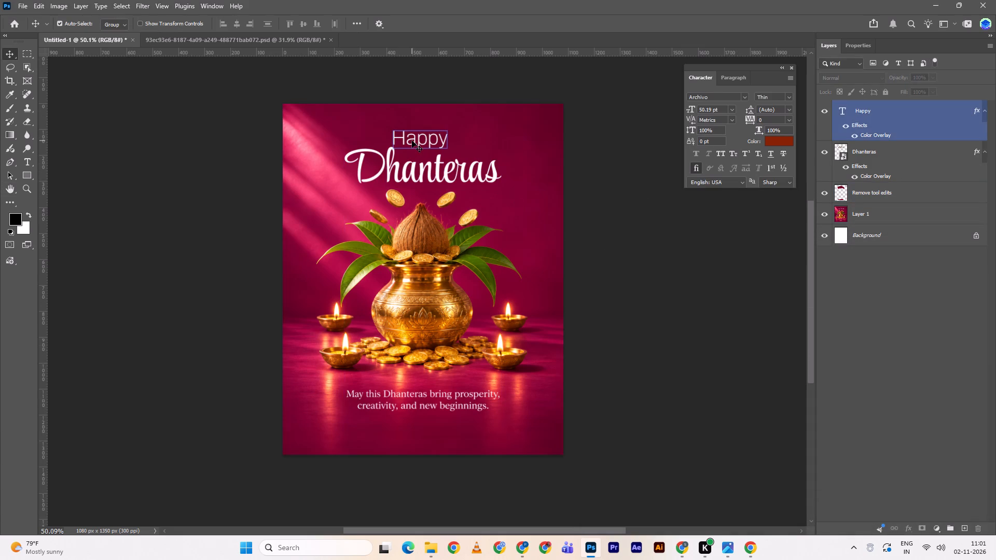
drag(412, 141, 341, 139)
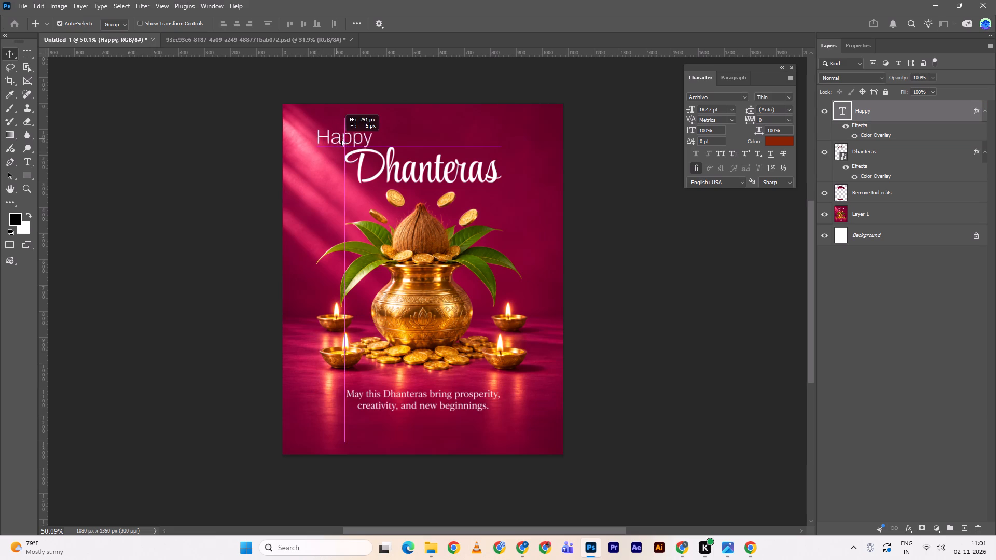
drag(341, 139, 340, 139)
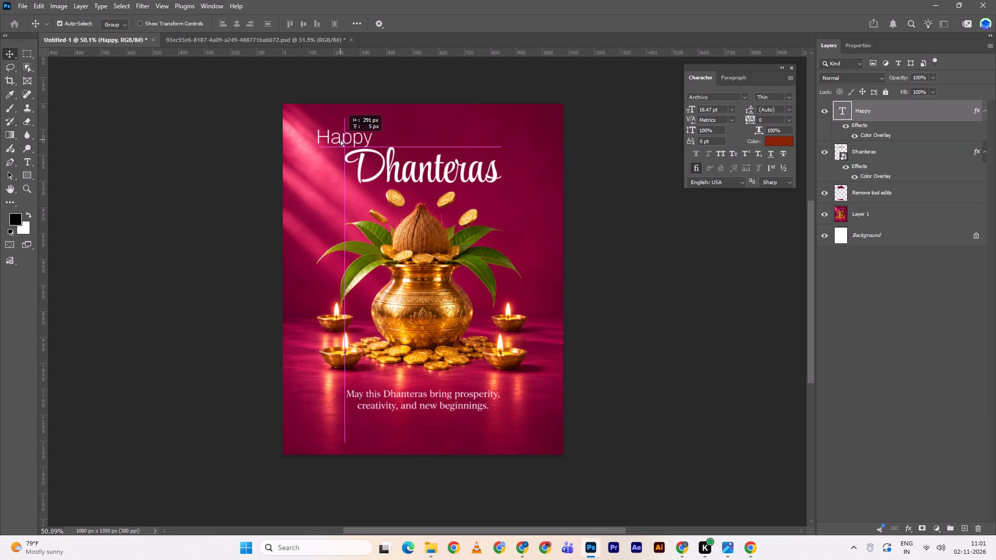
drag(340, 139, 339, 150)
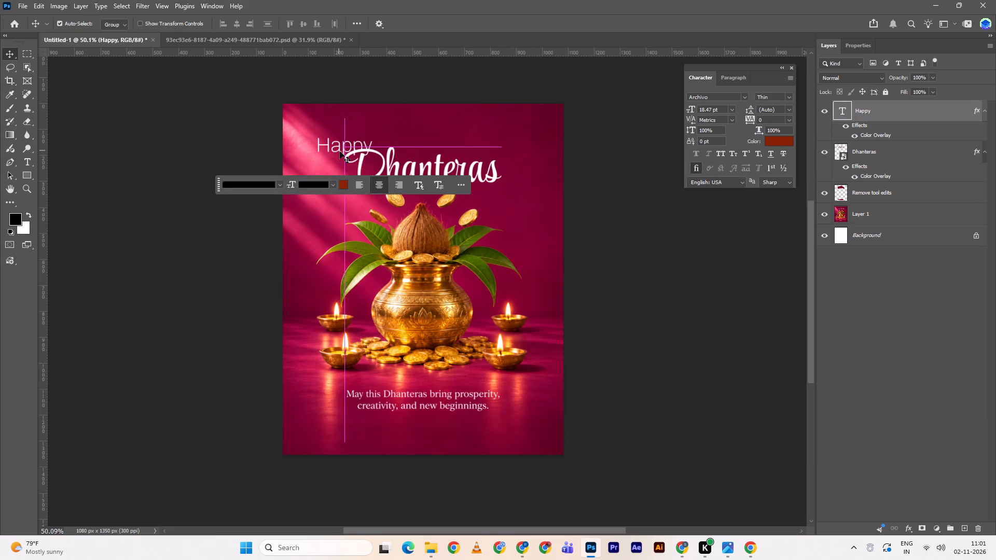
Shift the Layer 1 pot image slightly down and to the left on the canvas.
drag(497, 295, 493, 303)
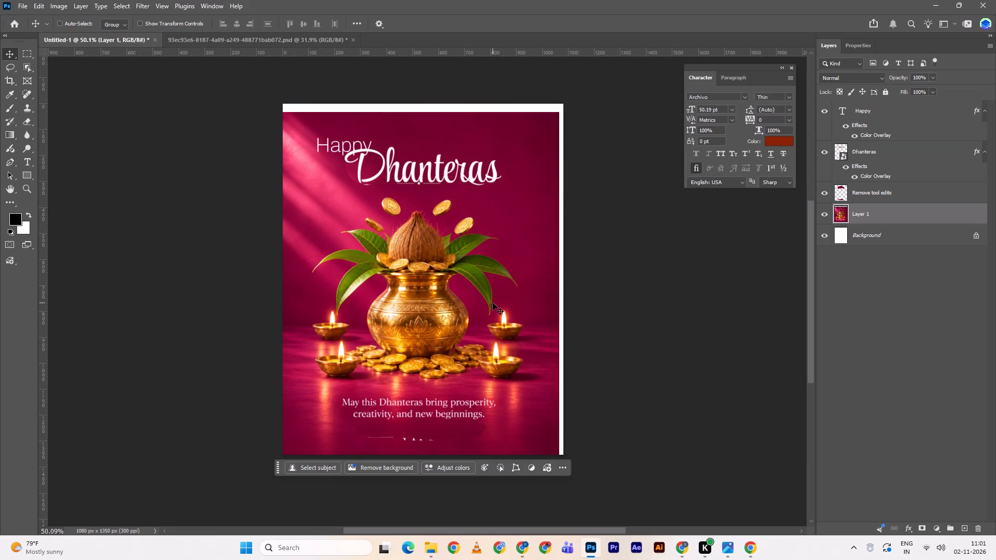
Undo the last move of the Layer 1 pot image.
key(ctrl+z)
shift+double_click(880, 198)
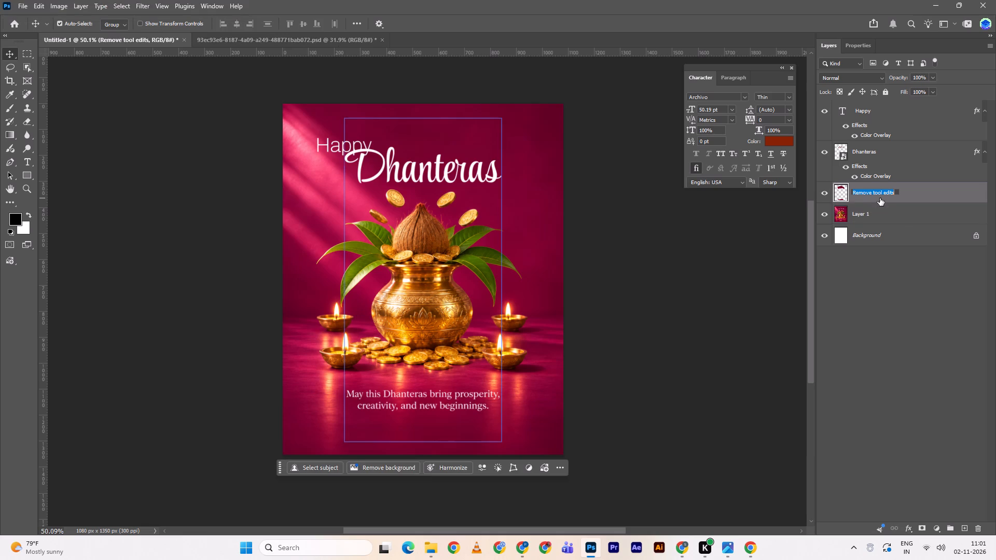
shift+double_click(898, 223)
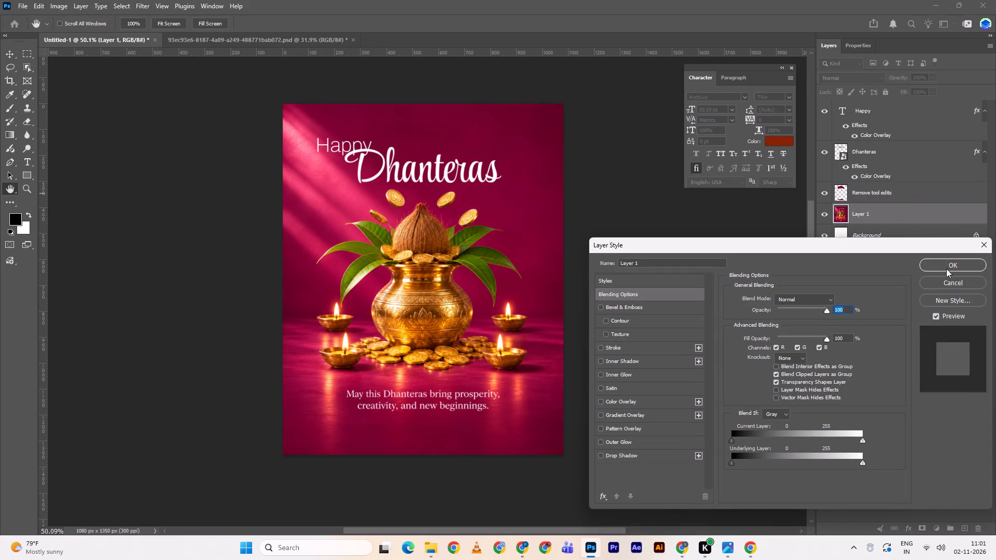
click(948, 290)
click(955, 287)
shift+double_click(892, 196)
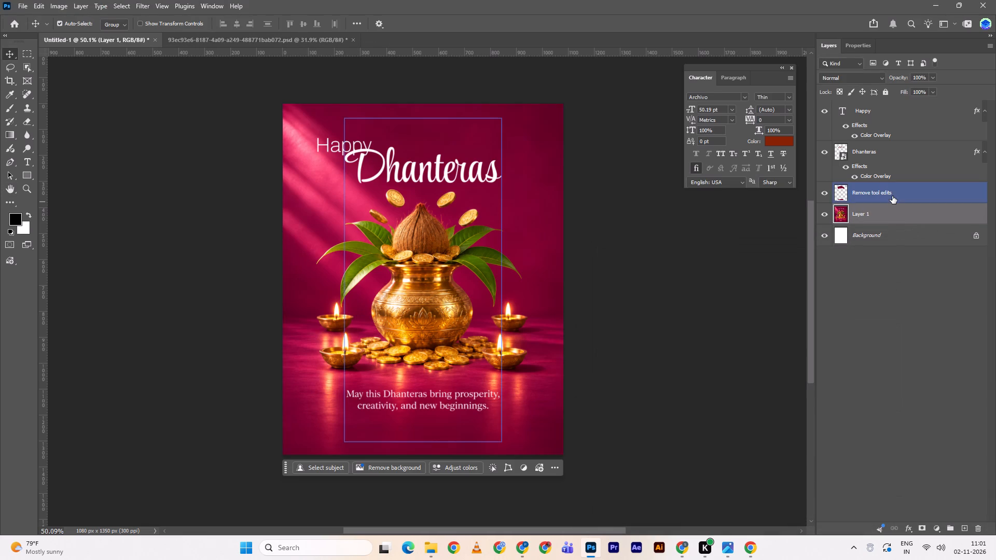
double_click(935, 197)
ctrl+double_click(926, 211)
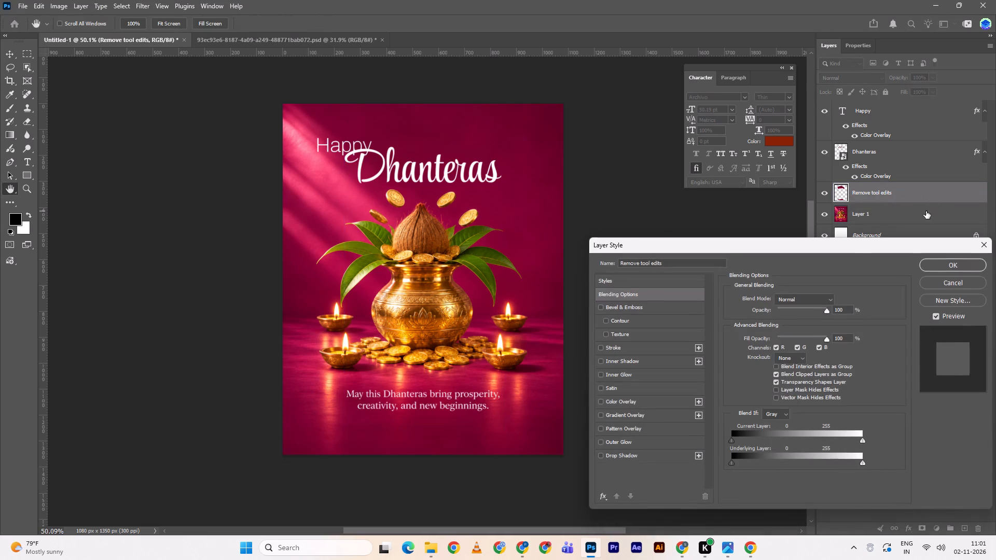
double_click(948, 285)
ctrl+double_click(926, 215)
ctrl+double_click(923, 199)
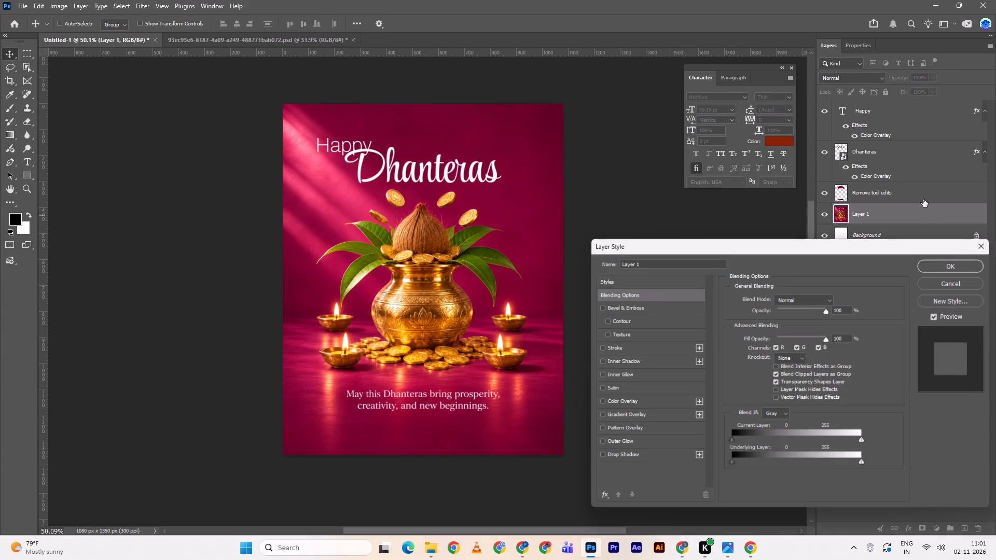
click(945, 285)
Merge the "Remove tool edits" layer and Layer 1 into a single layer.
ctrl+click(904, 198)
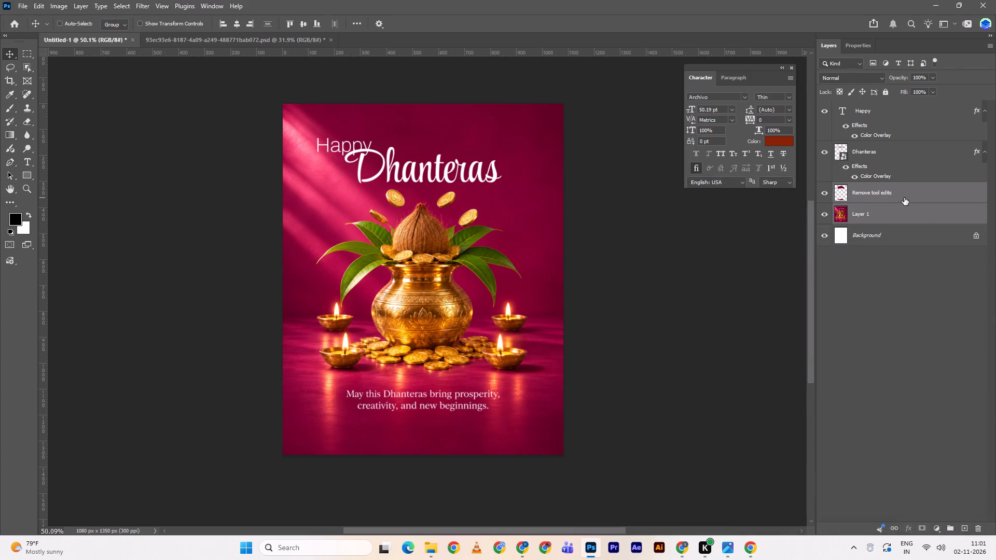
key(ctrl+e)
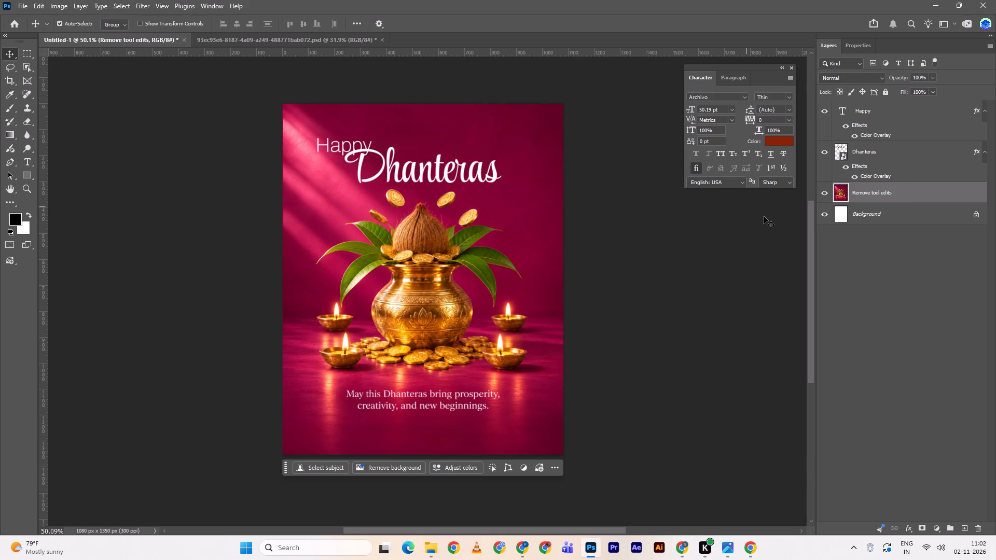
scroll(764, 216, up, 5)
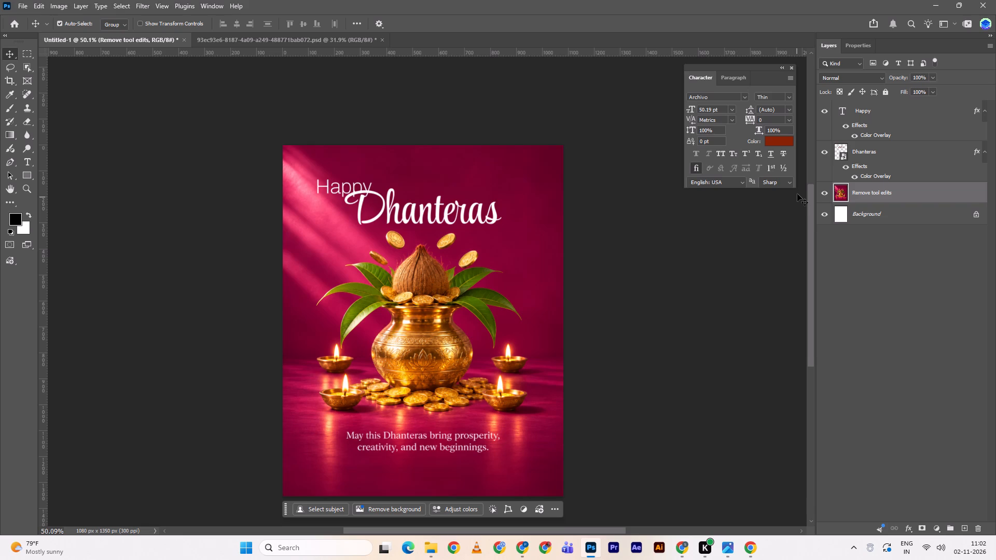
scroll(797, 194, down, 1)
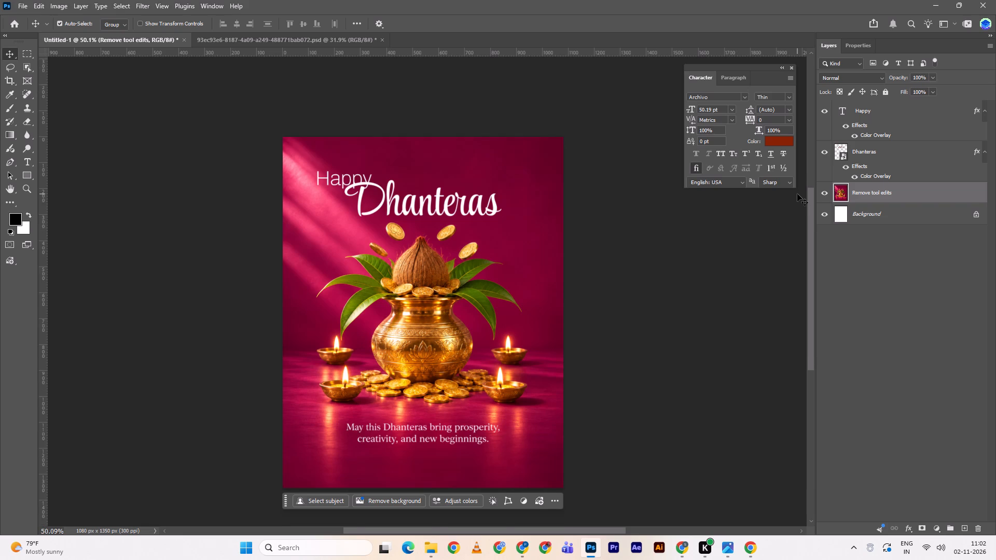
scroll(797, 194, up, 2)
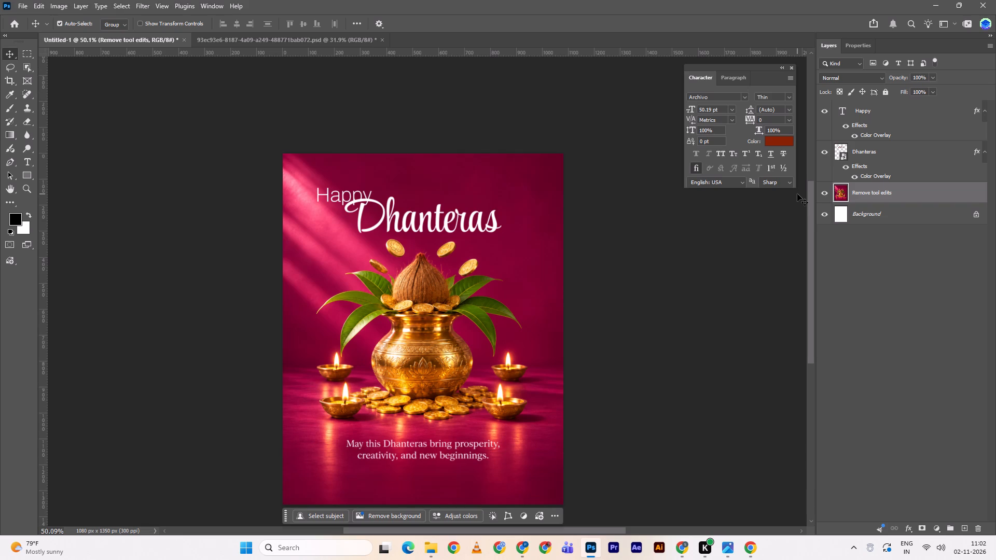
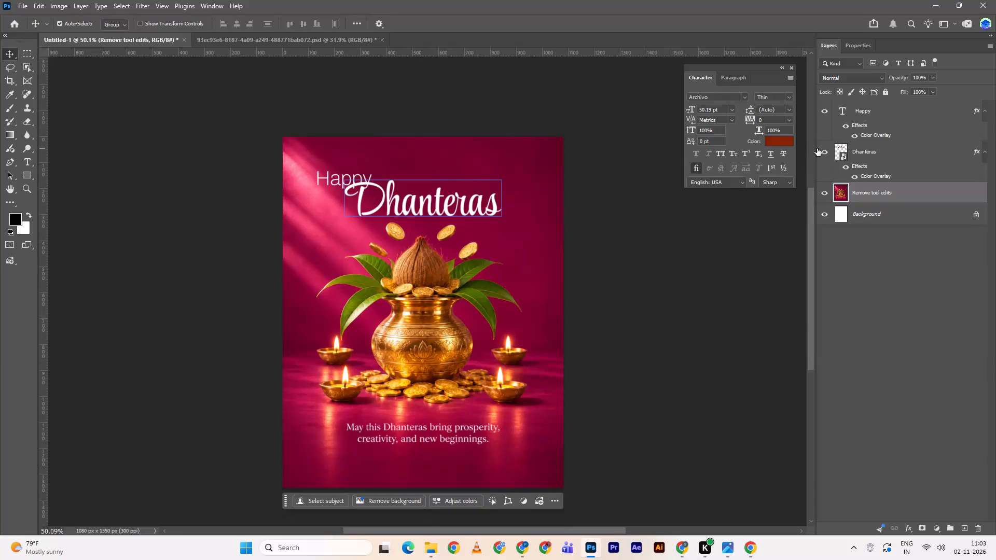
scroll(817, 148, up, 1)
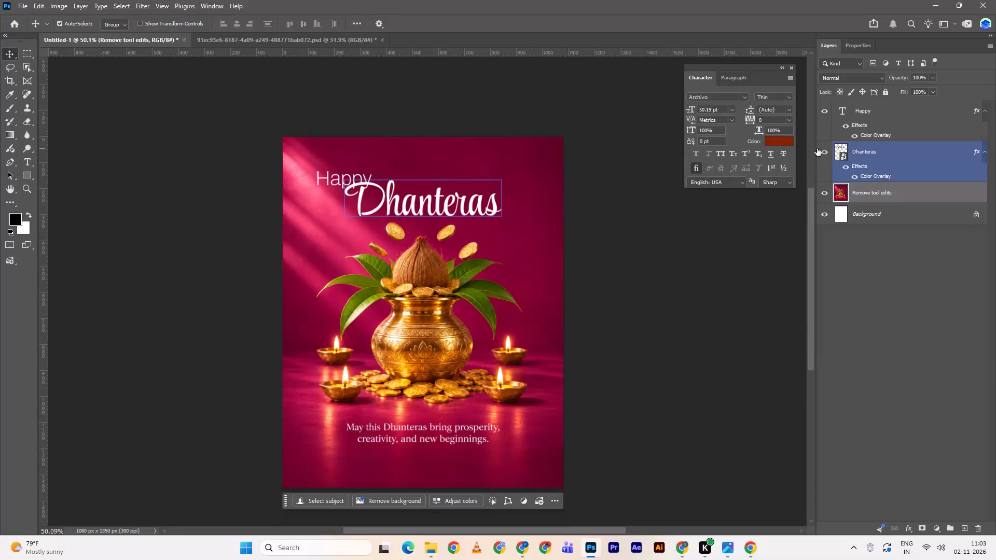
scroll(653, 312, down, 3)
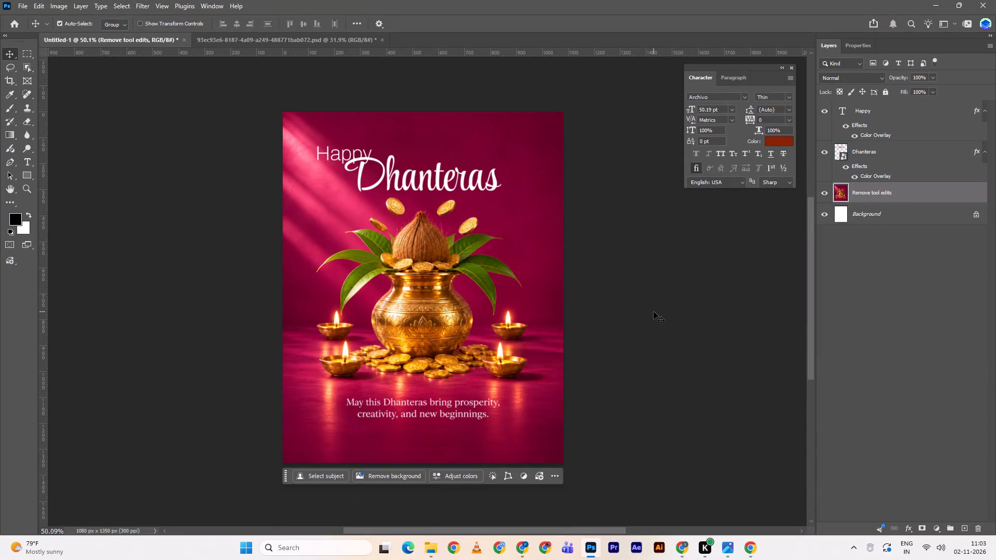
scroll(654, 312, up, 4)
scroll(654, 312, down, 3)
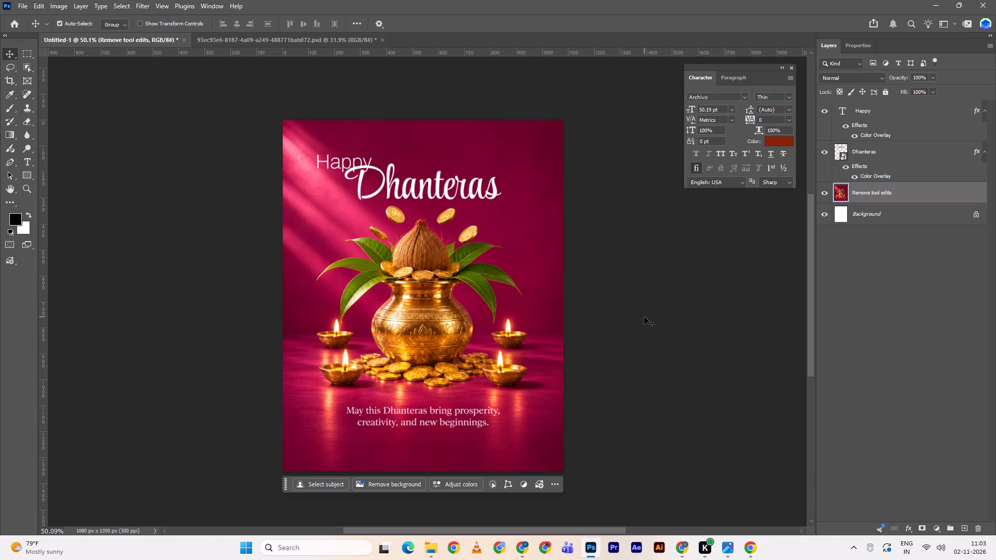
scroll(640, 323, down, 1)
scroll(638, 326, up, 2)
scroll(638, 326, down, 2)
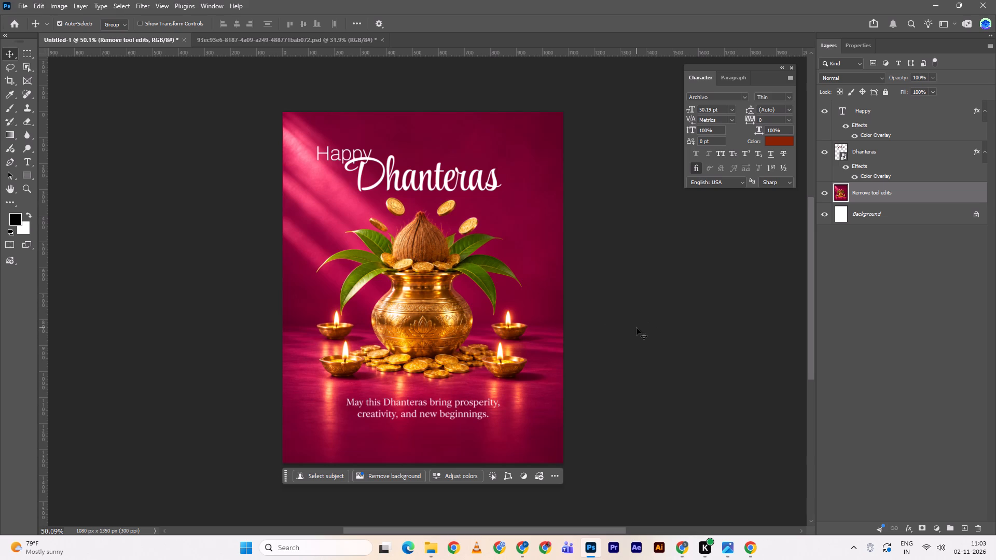
Move the "Happy" text about 270 px or slightly more to the right and a little up, above the middle of "Dhanteras".
double_click(631, 291)
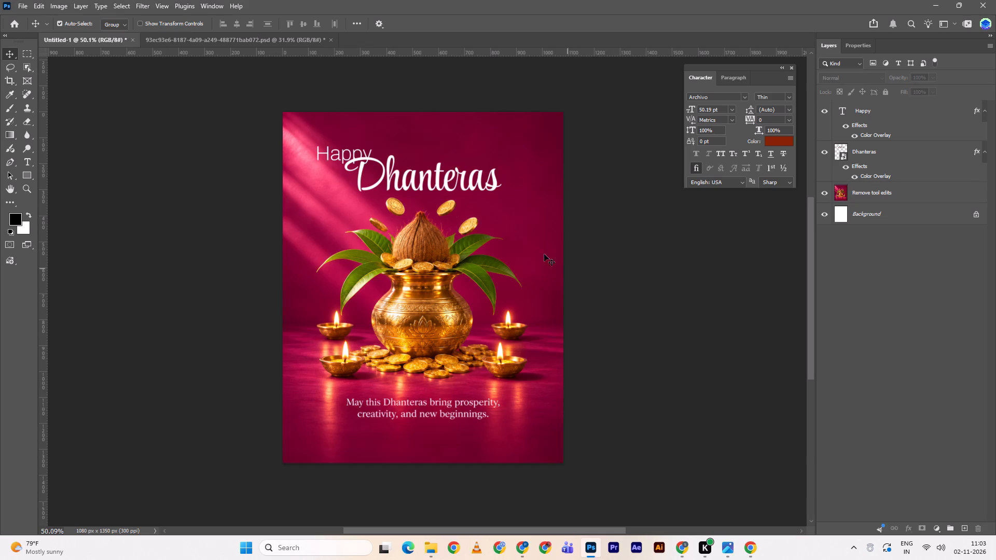
drag(342, 152, 414, 150)
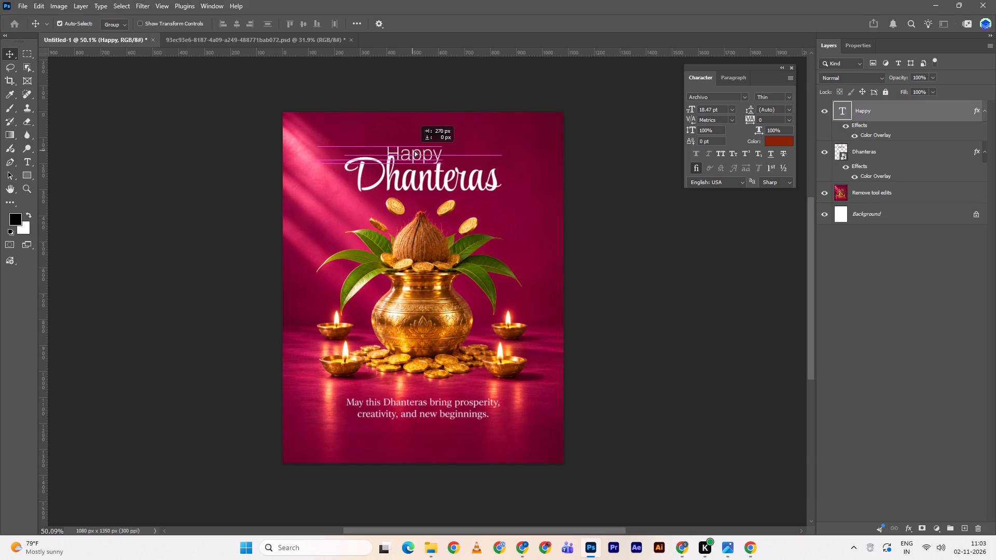
drag(414, 150, 426, 149)
click(699, 267)
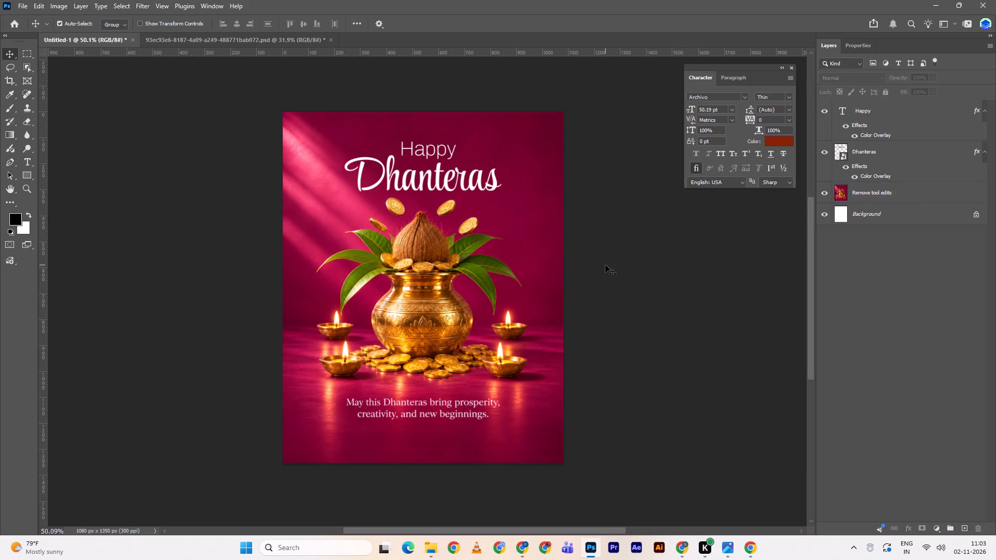
Switch to File Explorer and open the VIFD folder in a new tab alongside Downloads.
key(alt+Tab)
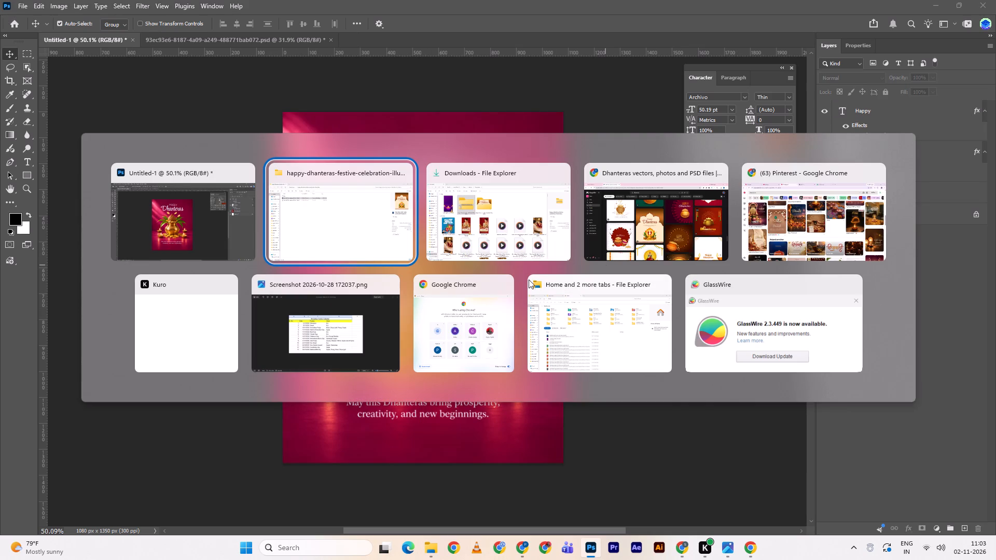
key(alt+Tab)
scroll(427, 291, up, 3)
scroll(426, 291, down, 4)
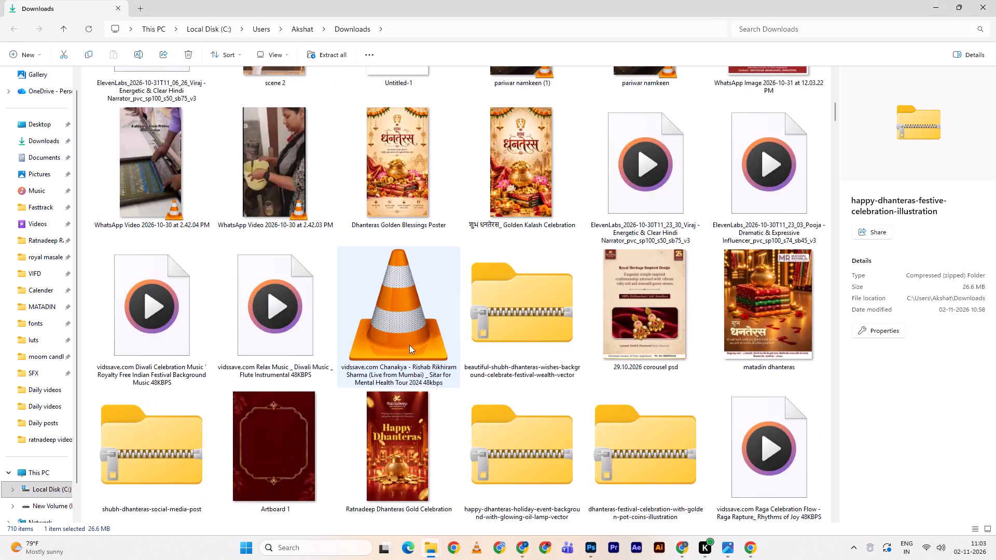
scroll(409, 345, down, 3)
scroll(411, 326, up, 16)
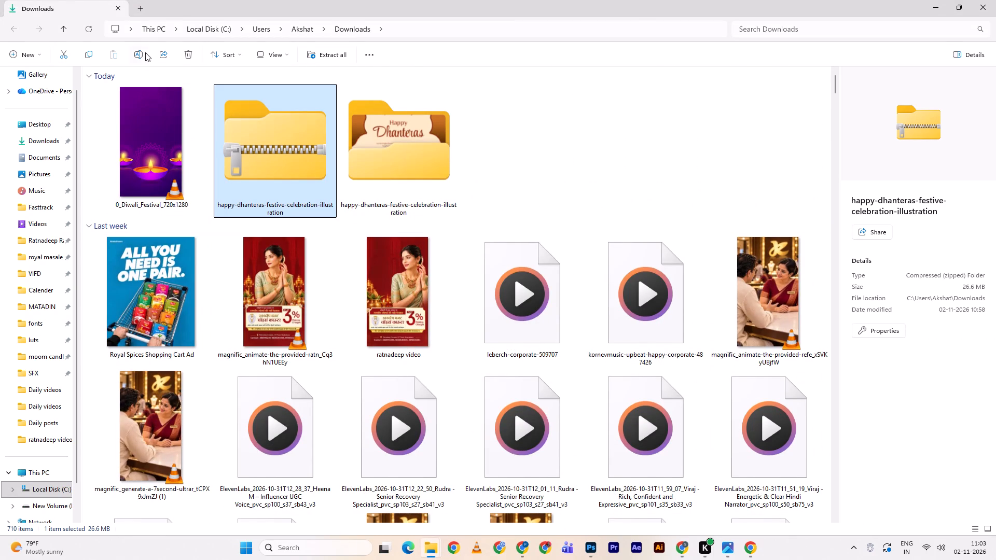
click(141, 11)
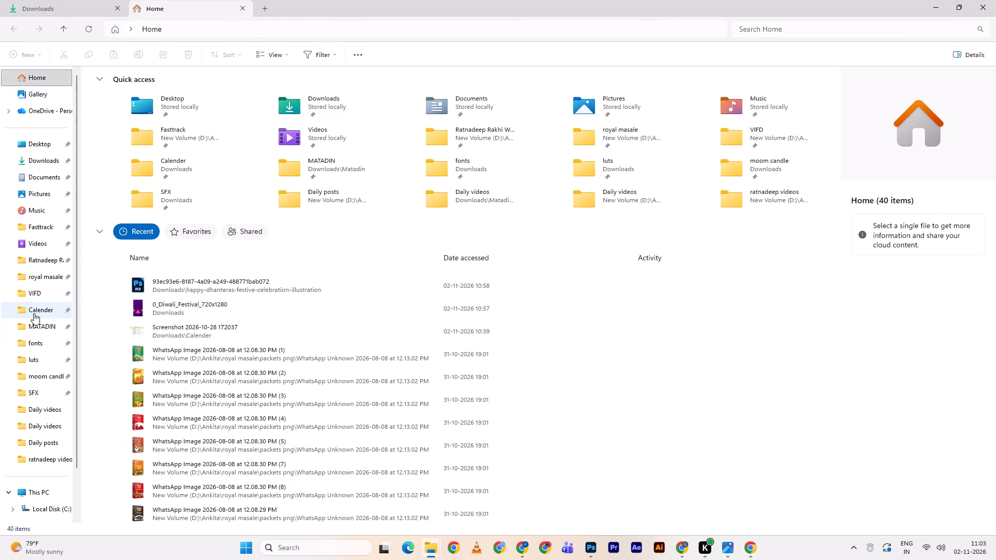
click(35, 271)
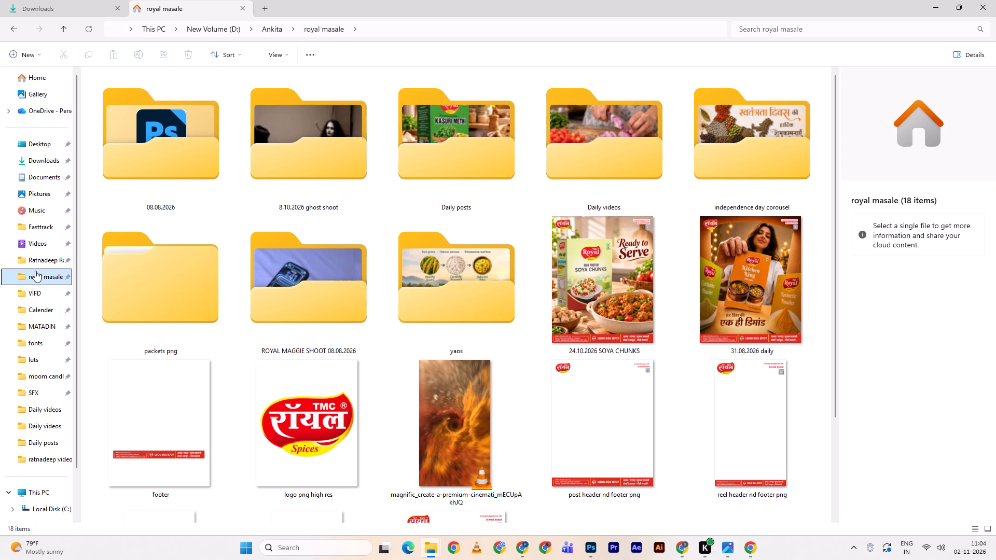
double_click(38, 265)
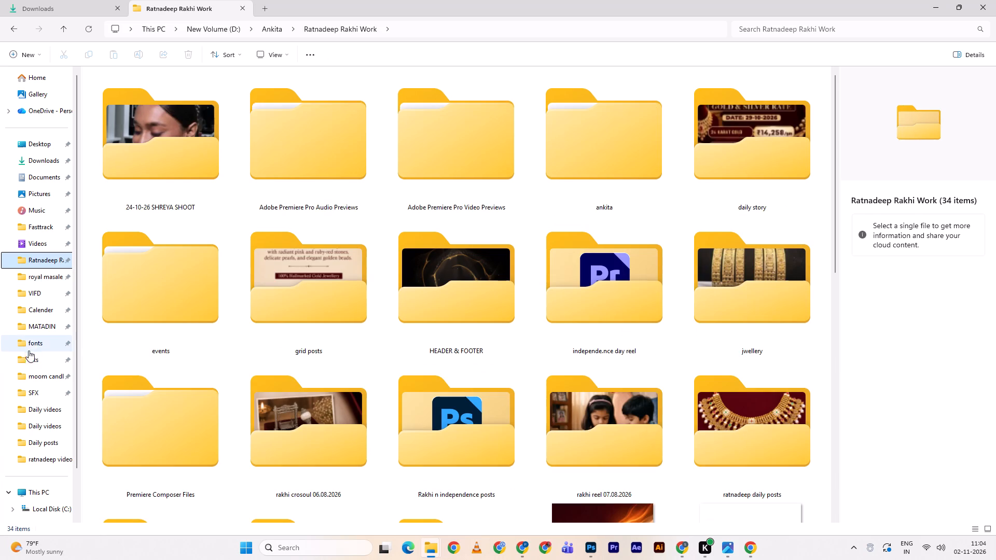
double_click(35, 333)
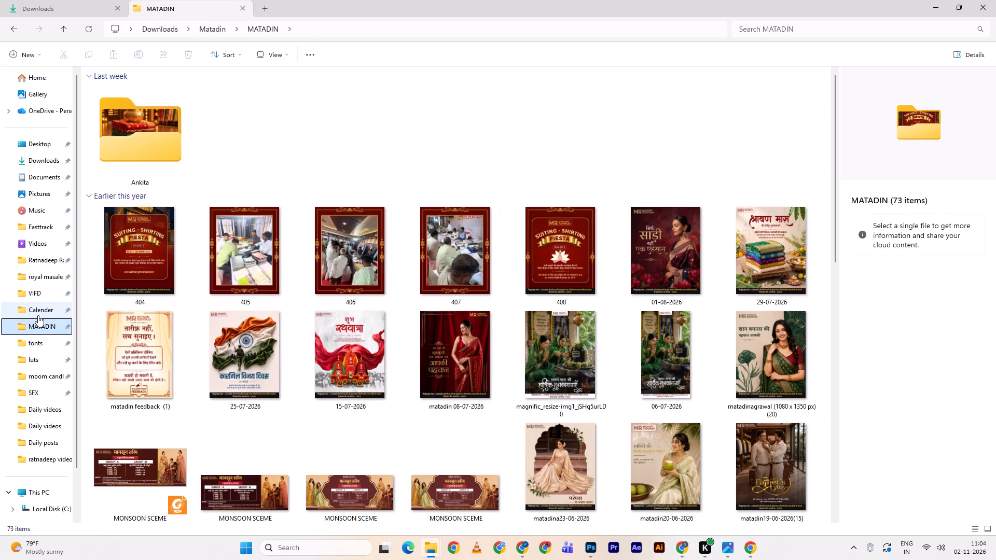
click(38, 315)
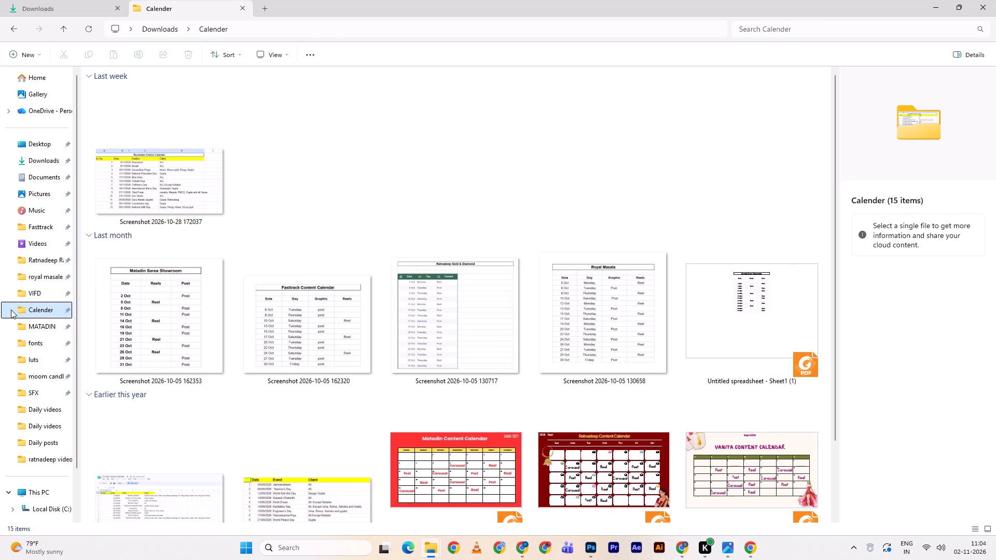
click(35, 326)
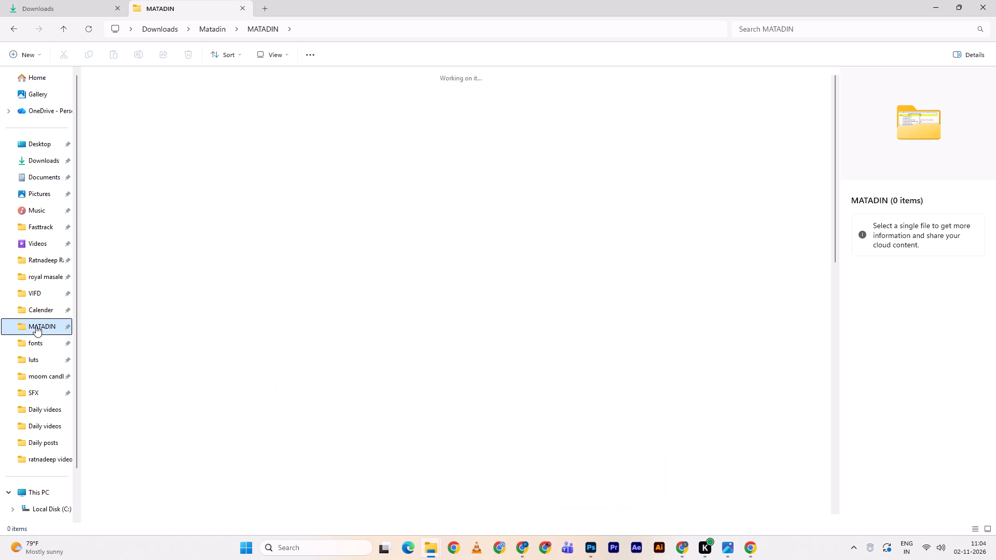
click(35, 344)
double_click(35, 358)
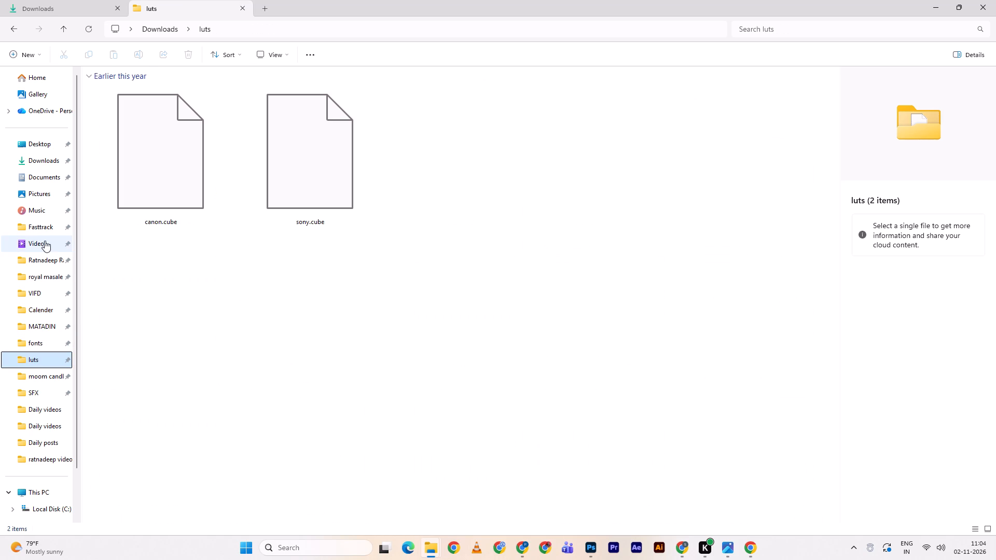
click(41, 260)
double_click(44, 282)
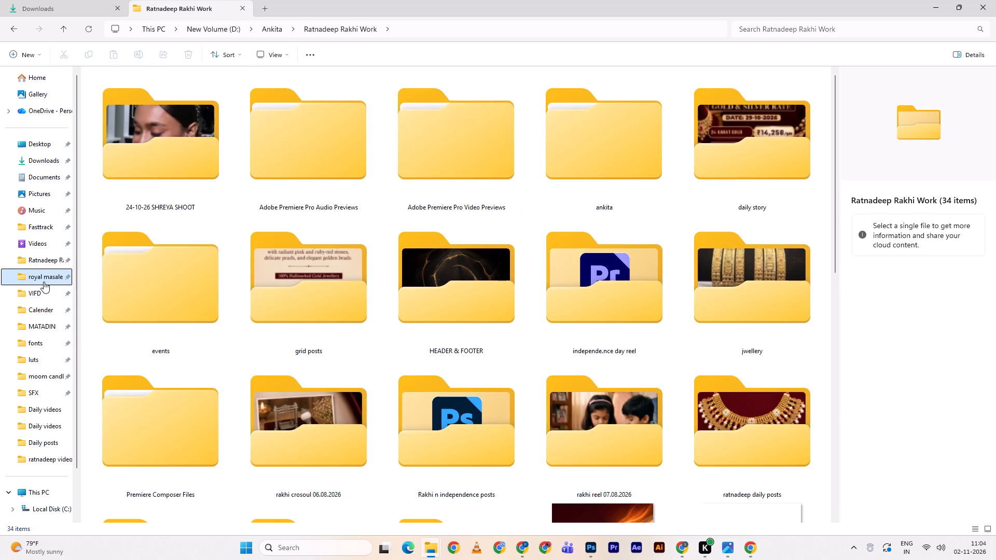
click(40, 297)
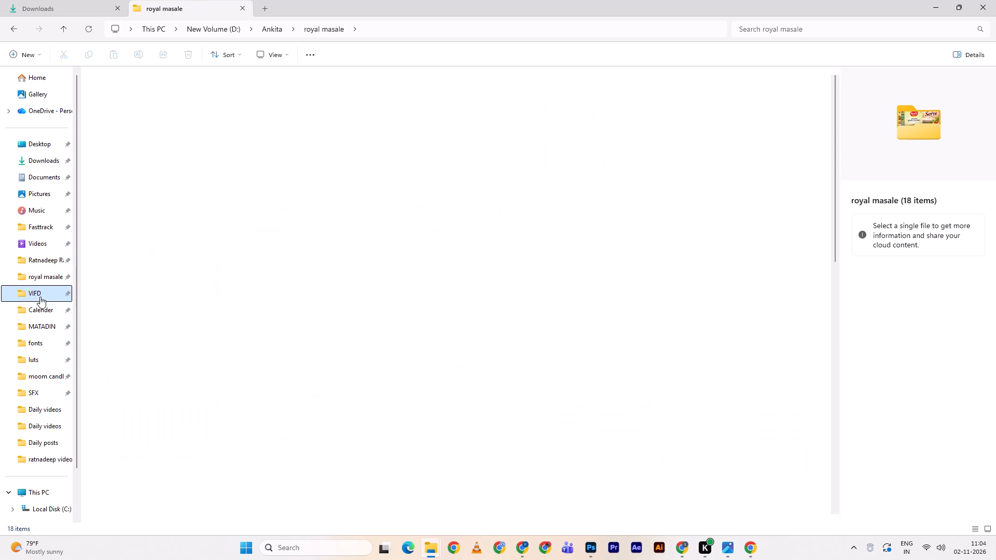
Place the "youth day post" logo PNG from the VIFD folder onto the Dhanteras canvas in Photoshop.
scroll(359, 345, down, 2)
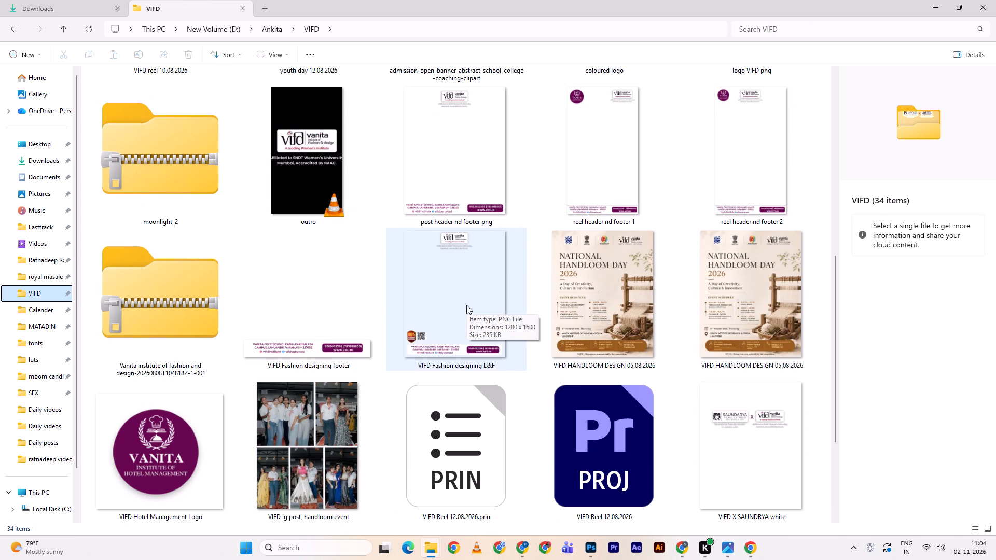
scroll(466, 305, down, 2)
drag(599, 431, 614, 463)
key(alt+Tab)
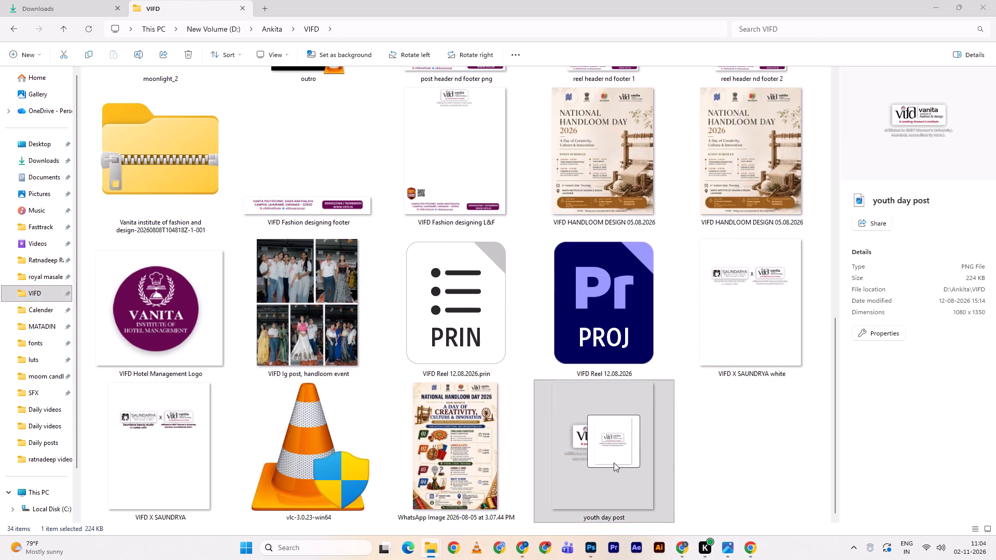
drag(614, 463, 407, 292)
click(407, 292)
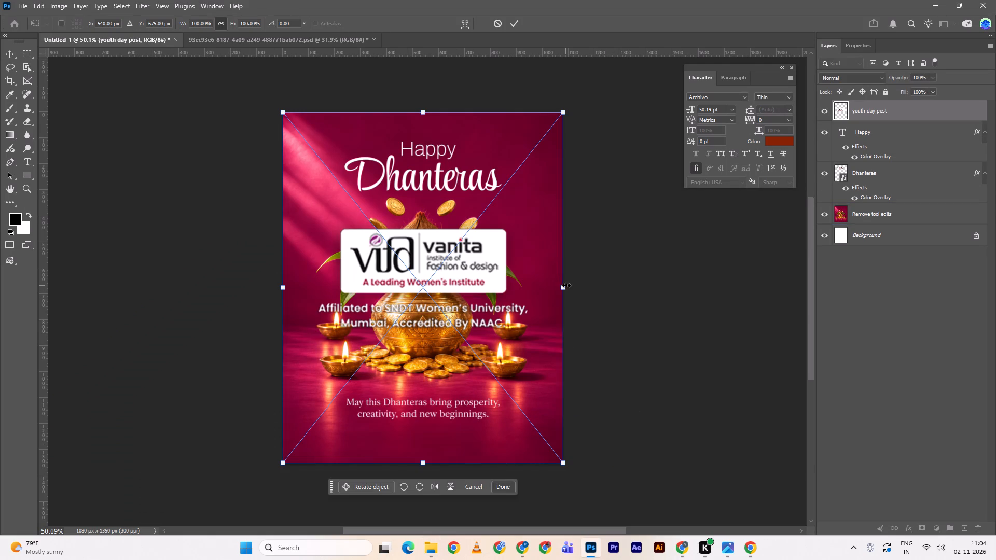
Scale the placed VIFD logo to about 42% and move it up about 528 px to the top centre of the post.
alt+drag(566, 285, 502, 277)
alt+click(502, 277)
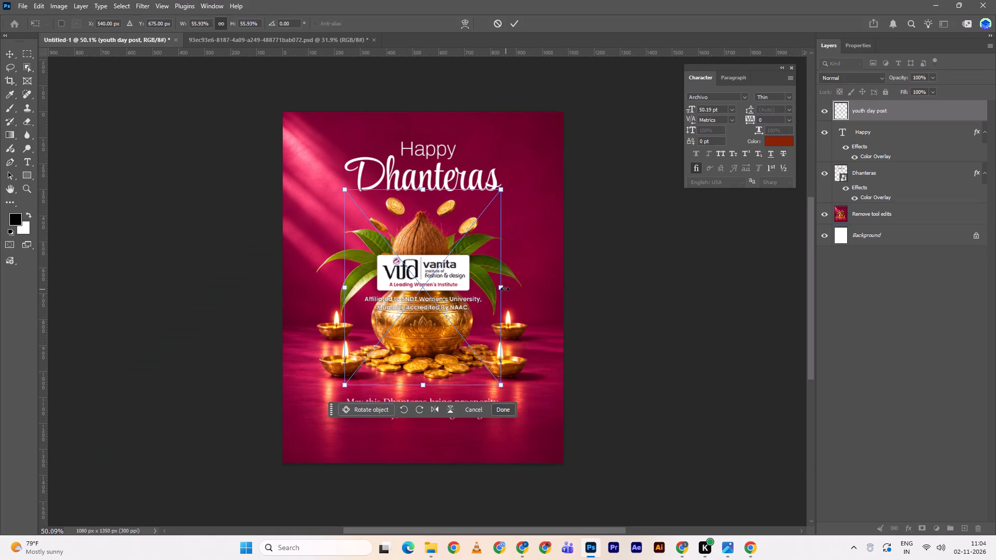
alt+drag(503, 289, 483, 289)
alt+double_click(483, 289)
drag(426, 281, 424, 141)
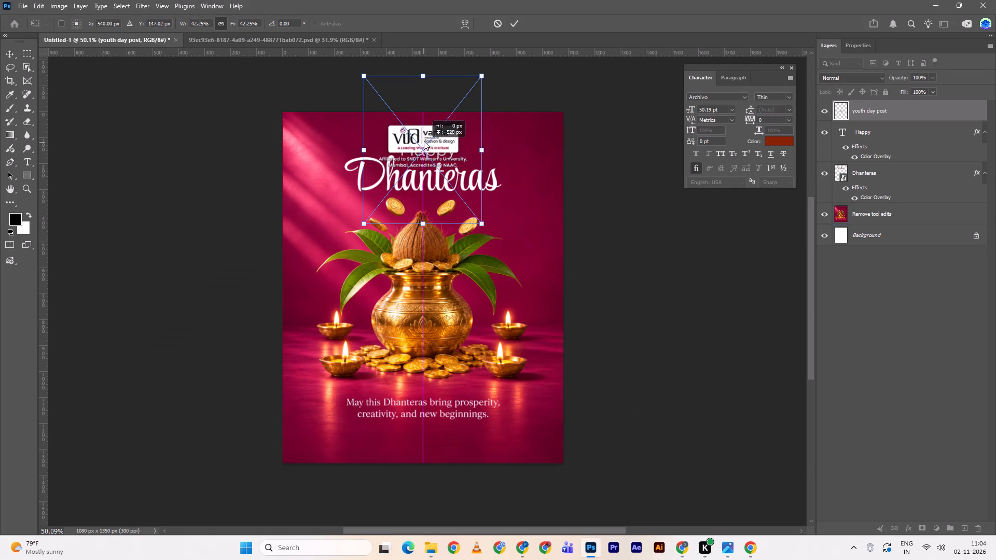
drag(424, 141, 423, 140)
click(423, 140)
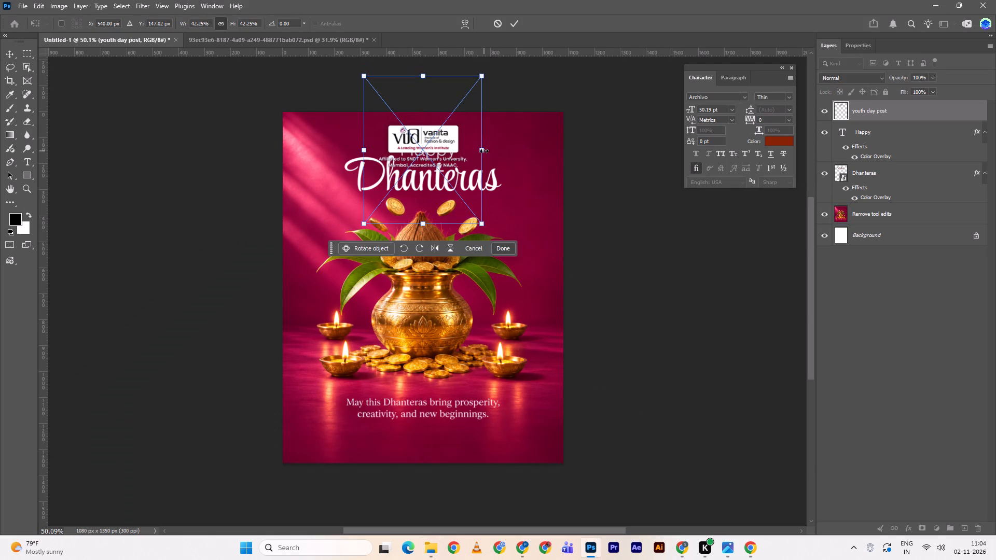
alt+drag(484, 151, 483, 145)
click(514, 22)
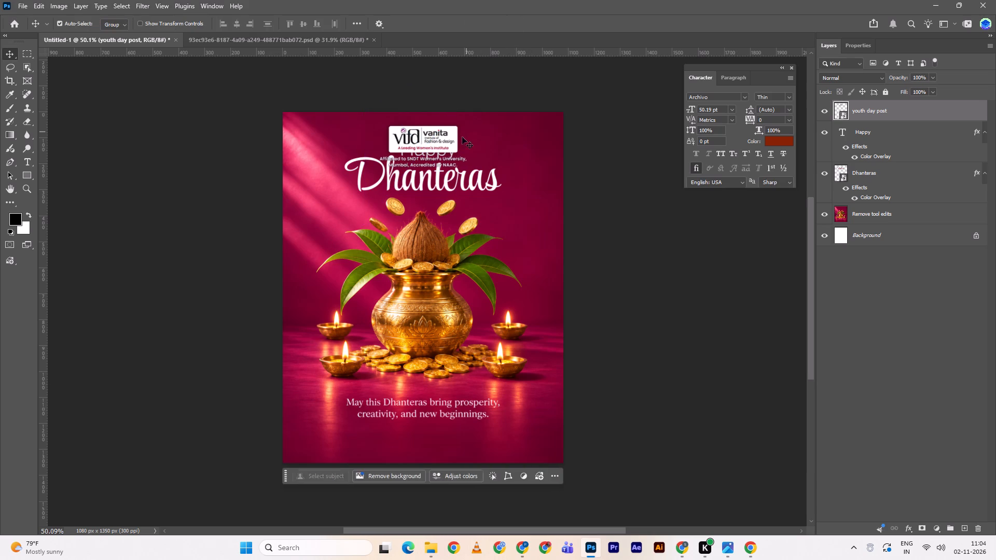
Place the "VIFD Fashion designing footer" image from the VIFD folder onto the Dhanteras canvas.
key(alt+Tab)
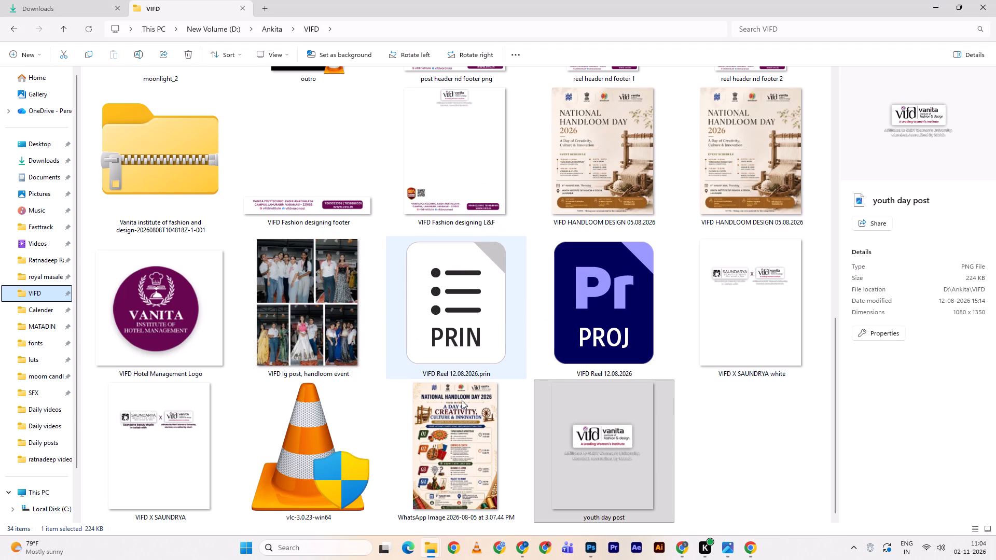
drag(327, 206, 343, 229)
key(alt+Tab)
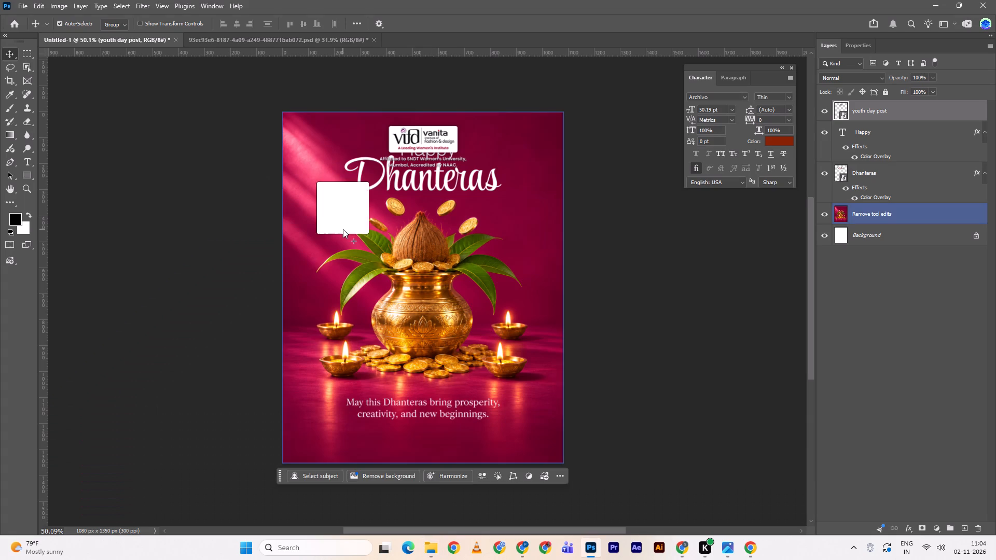
drag(343, 229, 354, 246)
Move the placed footer straight down to Y 1285.50 px, along the bottom edge of the post, and commit it.
key(shift+Down)
key(shift+Down)
key(shift+Down)
key(shift+Down)
key(shift+Down)
key(shift+Down)
key(shift+Down)
key(shift+Down)
key(shift+Down)
key(shift+Down)
key(shift+Down)
key(shift+Down)
key(shift+Down)
key(shift+Down)
key(shift+Down)
key(shift+Down)
key(shift+Down)
key(shift+Down)
key(shift+Down)
key(shift+Down)
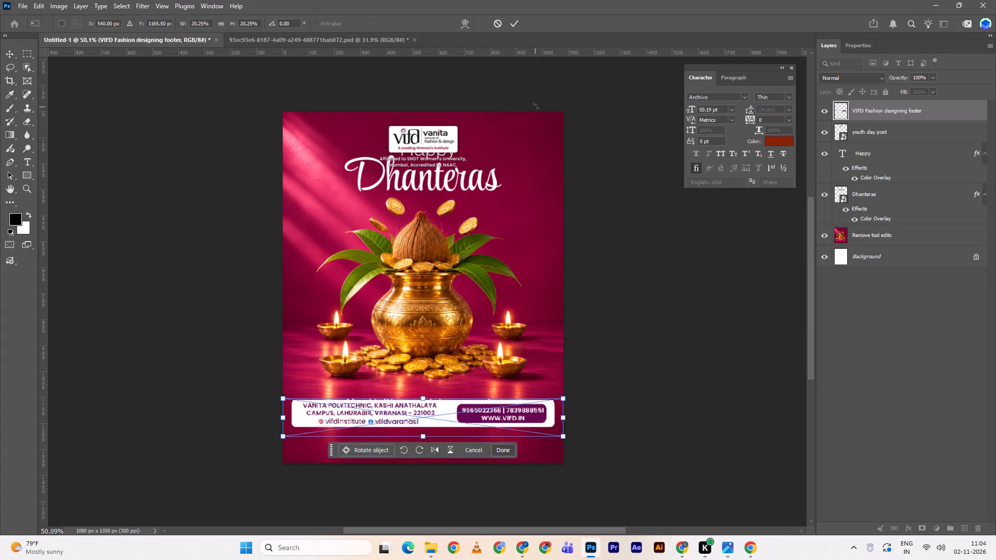
key(shift+Down)
key(shift+Down)
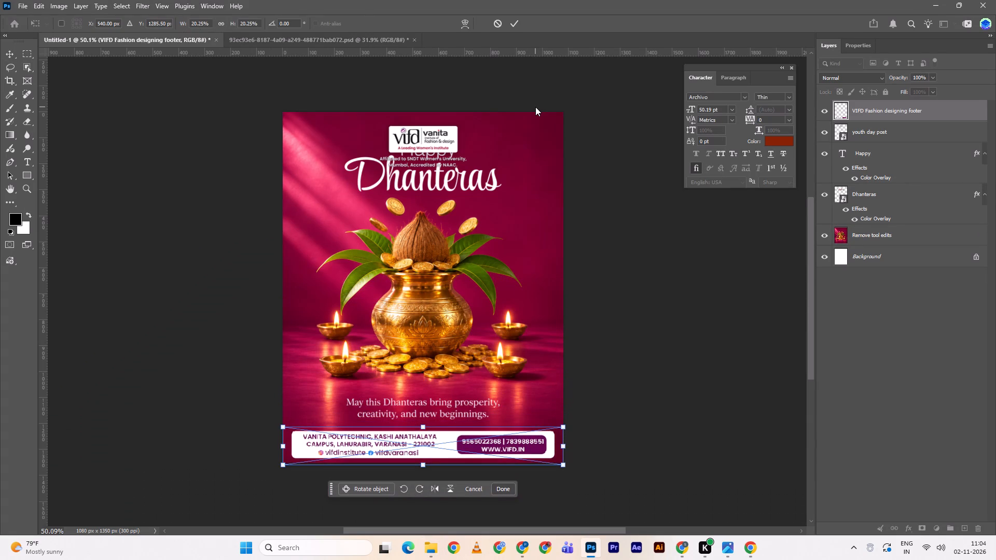
click(519, 22)
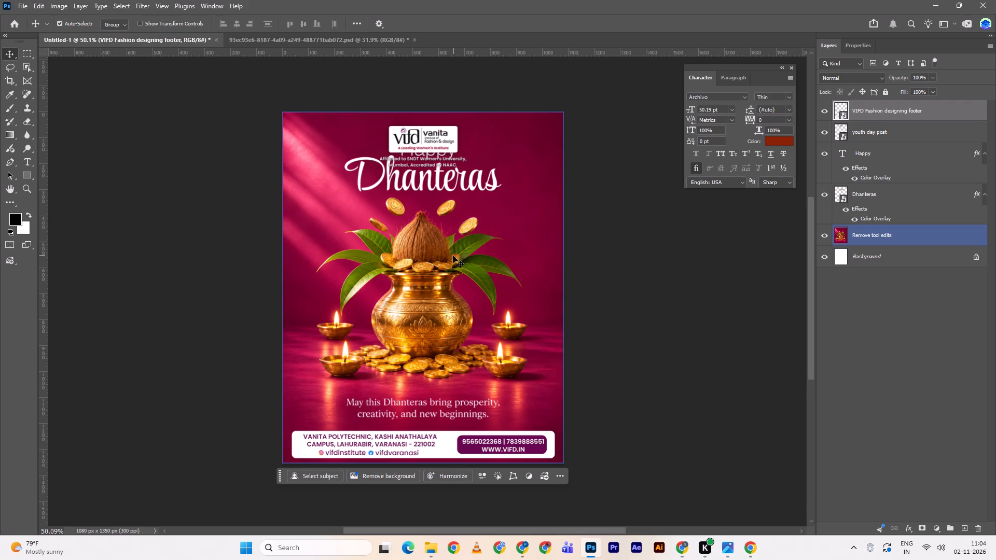
Move the merged pot image layer straight down about 38 px and deselect it.
drag(433, 293, 430, 304)
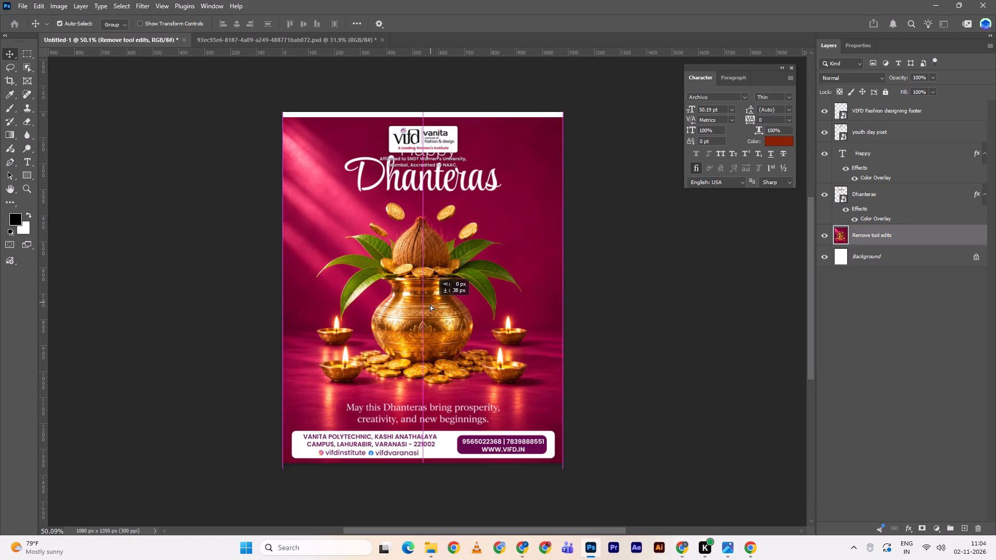
drag(430, 304, 430, 306)
click(430, 306)
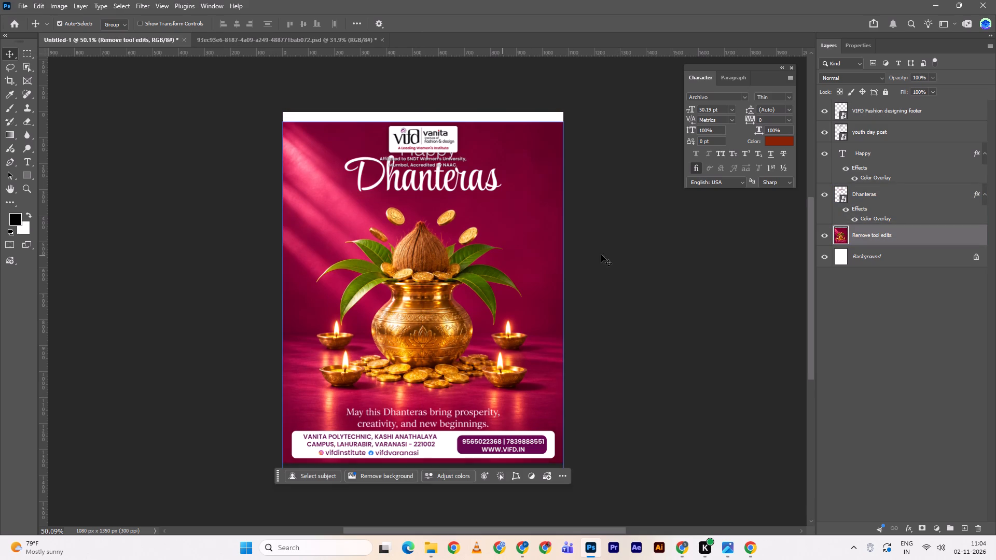
double_click(649, 260)
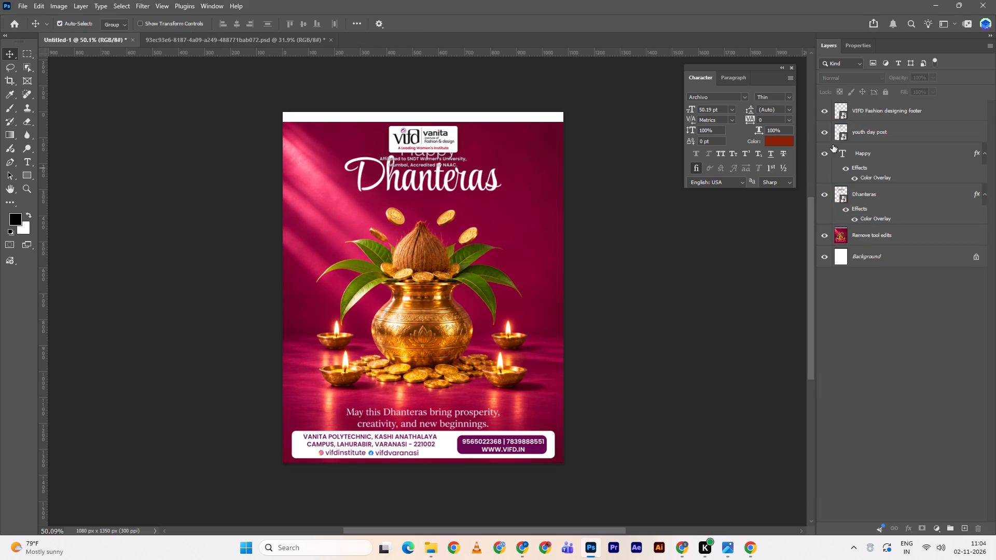
Shift the floating Character panel slightly farther from the canvas, toward the Layers panel.
drag(762, 64, 776, 64)
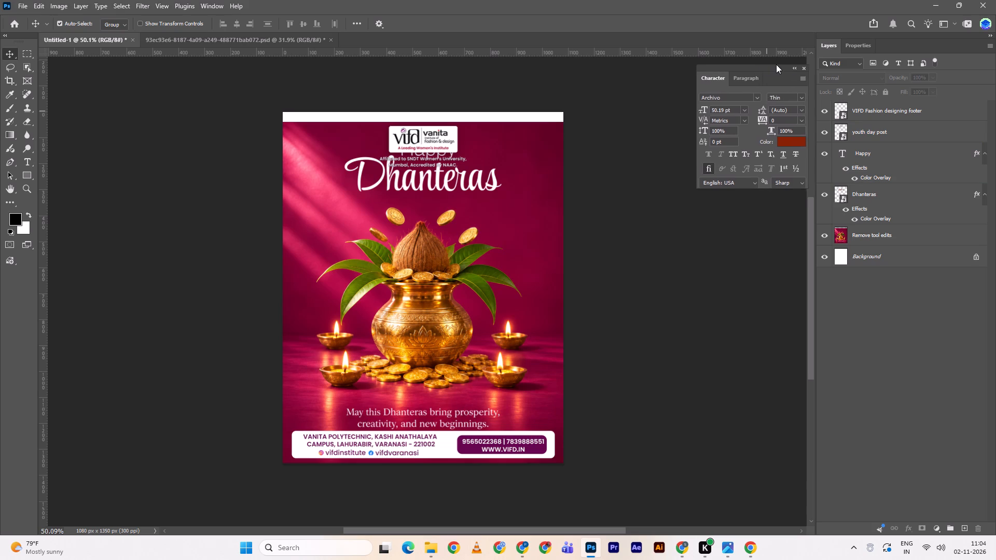
Dock the floating Character panel beside the Layers panel.
drag(776, 64, 811, 51)
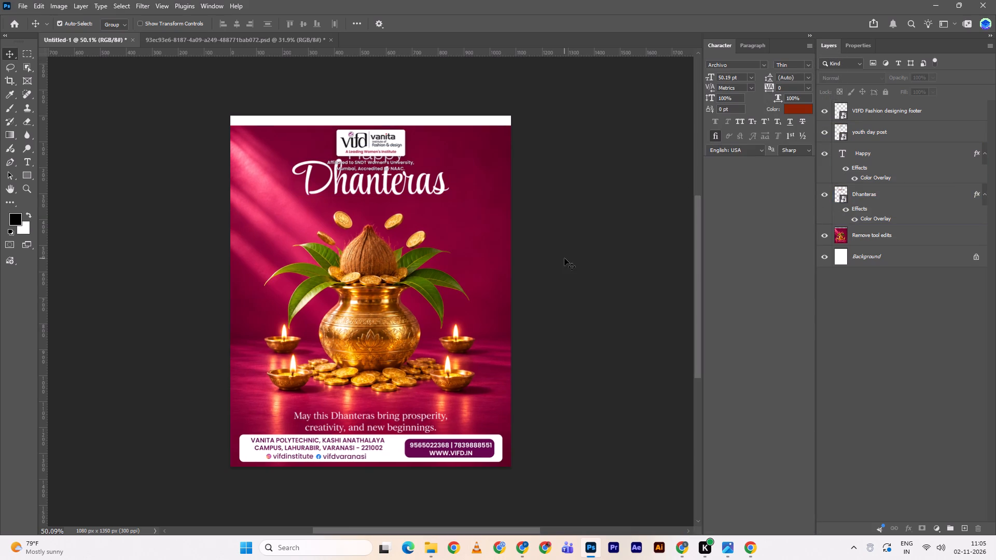
Select the pot image layer and hide the Dhanteras, Happy, youth day post and footer layers above it.
double_click(497, 228)
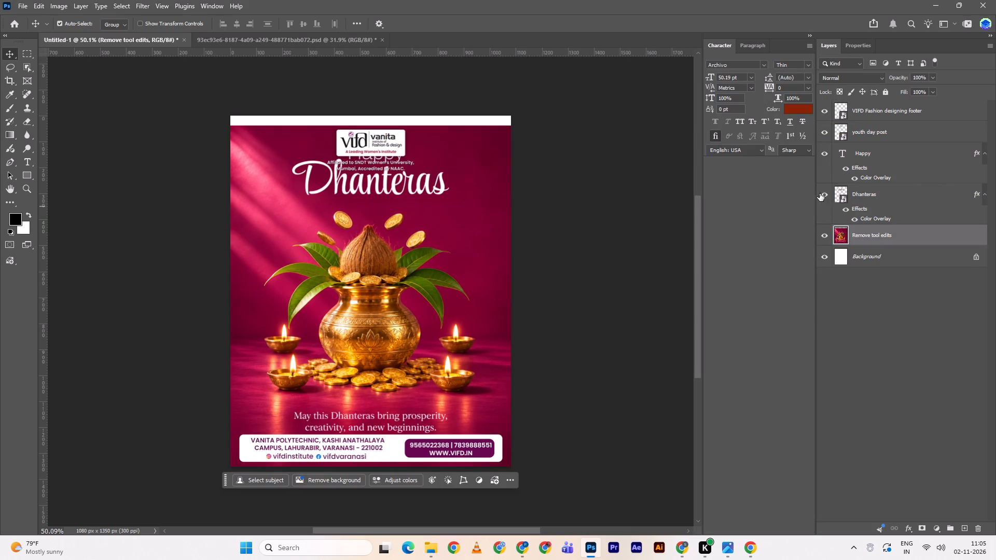
click(823, 197)
click(826, 148)
click(824, 132)
click(819, 106)
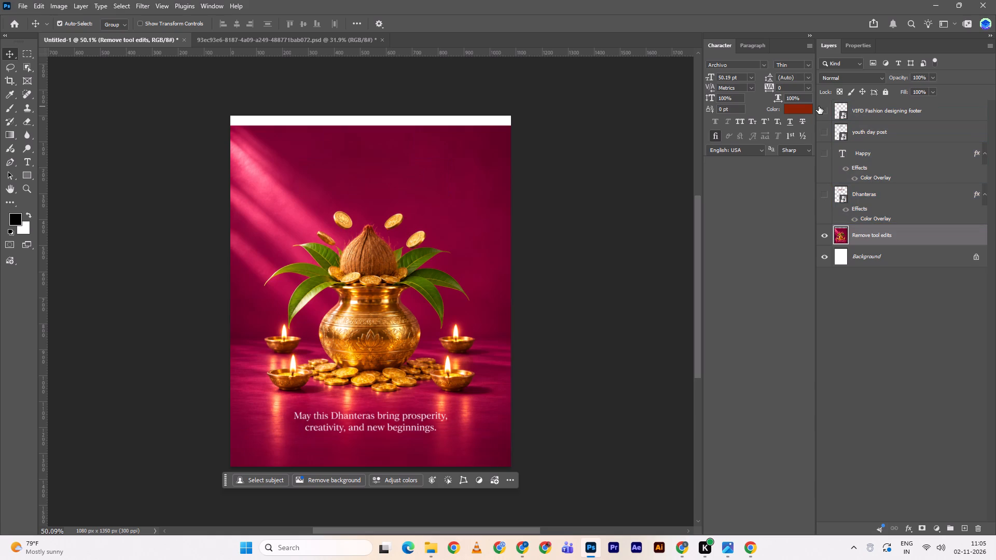
Move the pot image layer straight down slightly, keeping the Dhanteras layer hidden.
drag(432, 216, 432, 223)
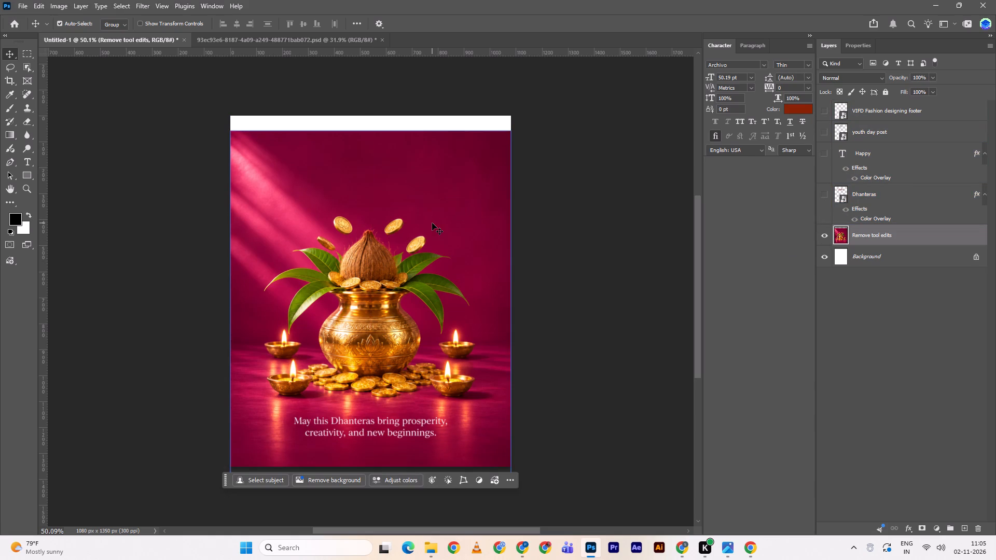
shift+click(823, 198)
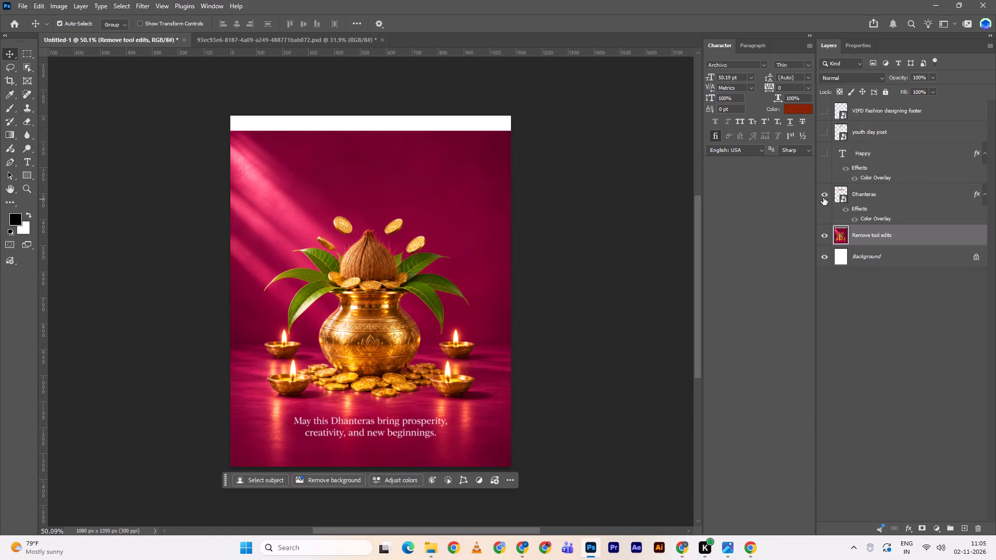
shift+click(823, 198)
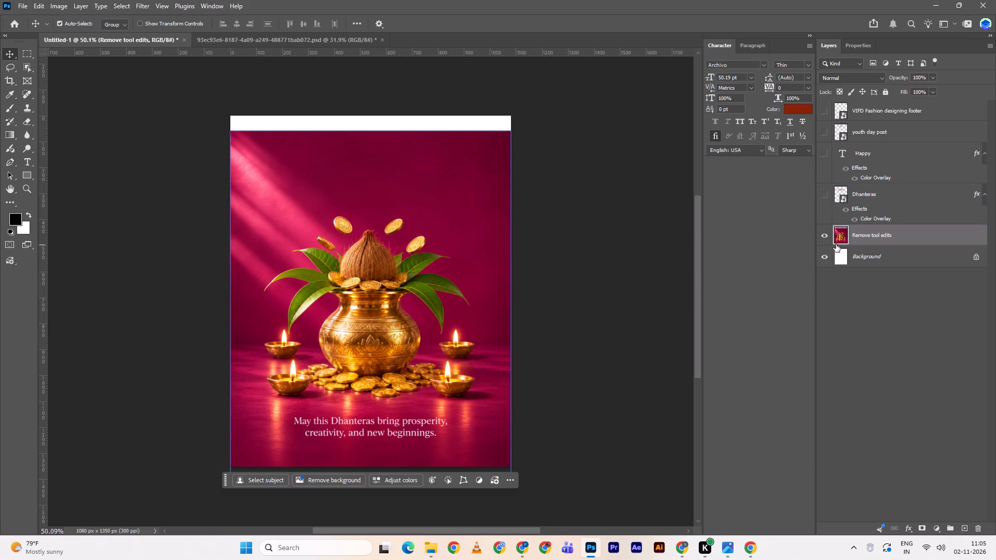
Hide the Background layer and use Generative Fill with the prompt "fill" on the empty strip above the pot image.
click(826, 244)
click(822, 240)
click(824, 259)
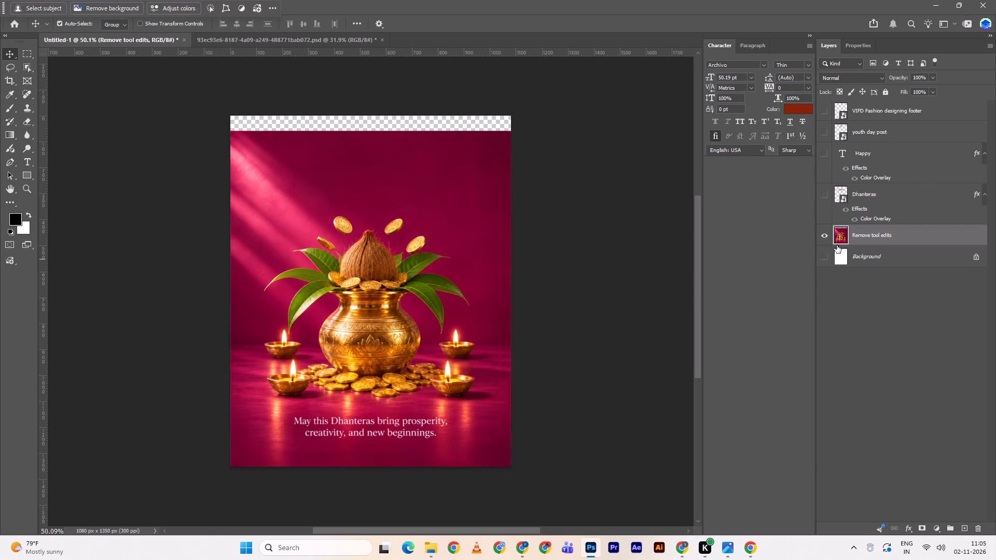
ctrl+click(838, 239)
key(ctrl+shift+i)
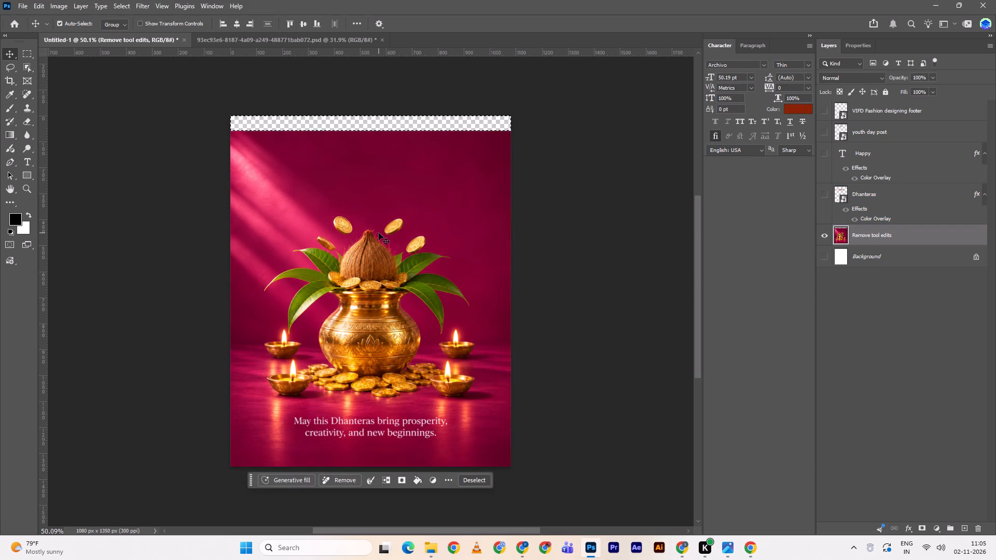
click(294, 480)
click(294, 479)
text(fill)
key(Return)
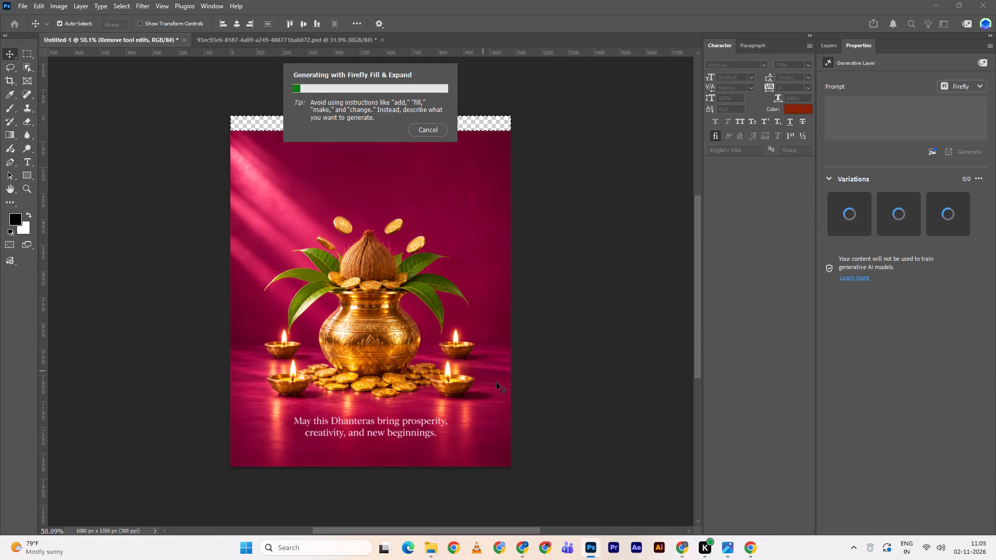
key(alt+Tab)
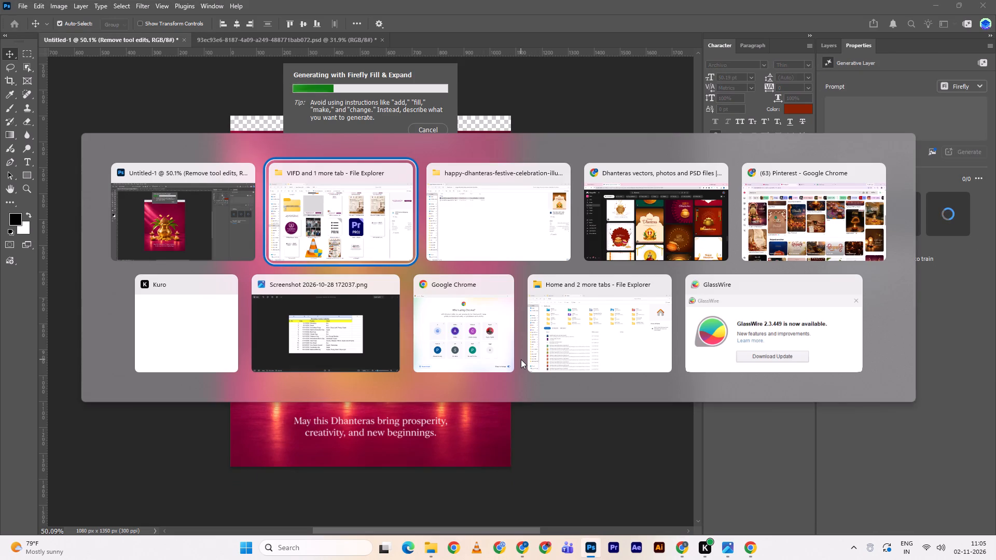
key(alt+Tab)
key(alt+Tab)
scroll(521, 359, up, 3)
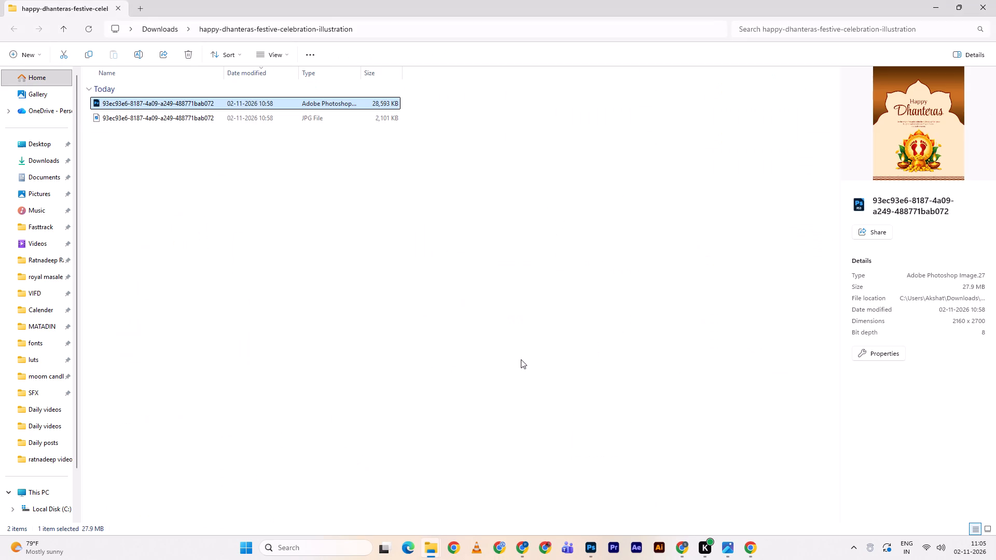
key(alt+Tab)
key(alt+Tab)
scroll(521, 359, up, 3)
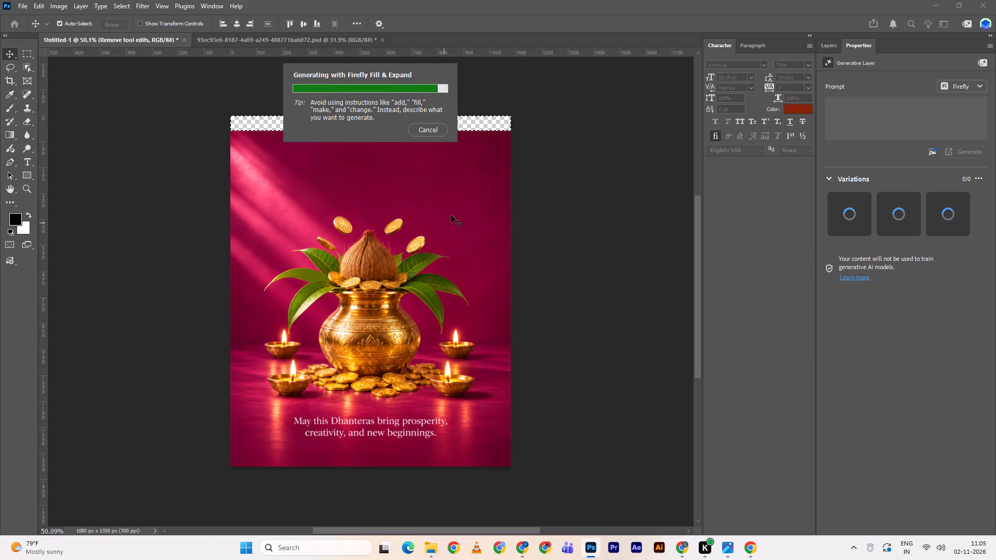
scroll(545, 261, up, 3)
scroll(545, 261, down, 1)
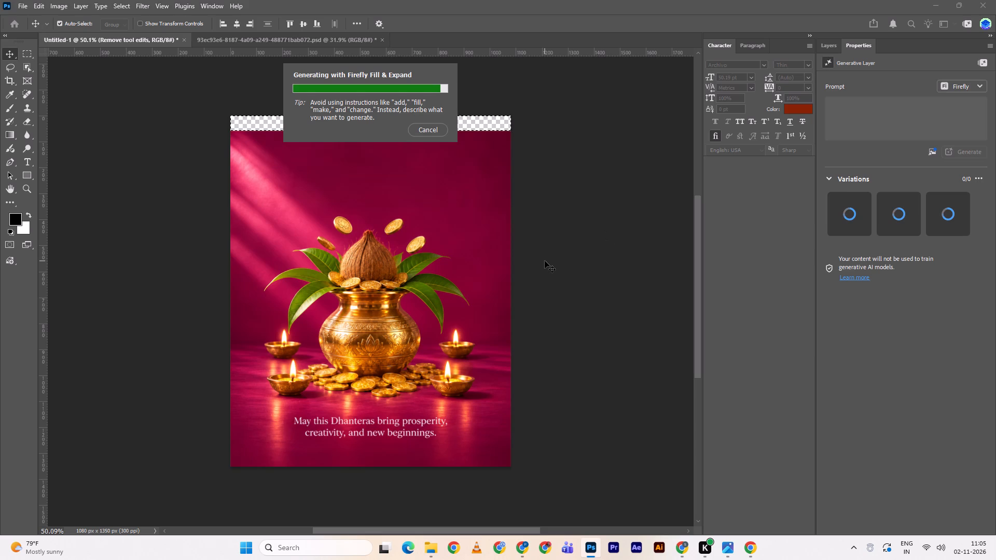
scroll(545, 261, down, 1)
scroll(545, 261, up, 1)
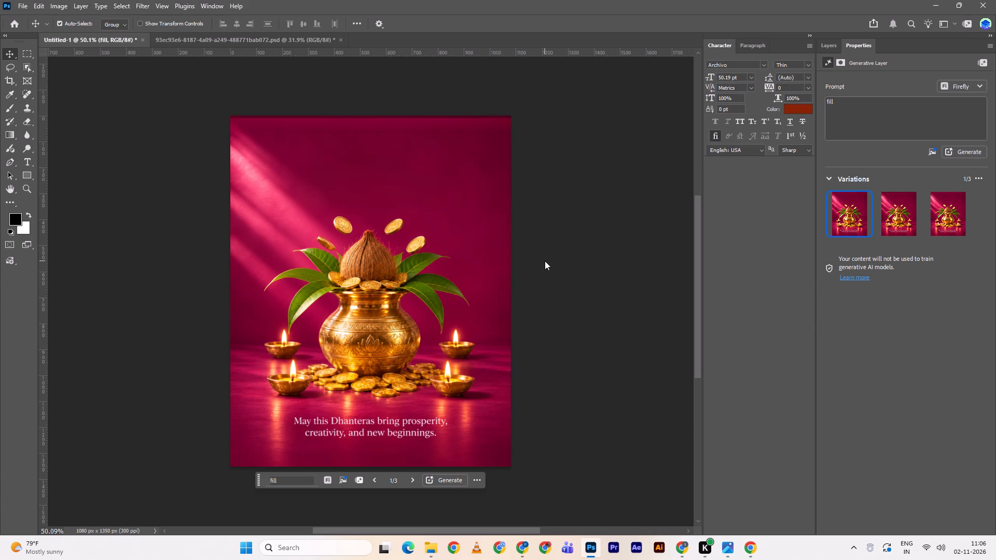
Choose the third generated variation and merge the fill layer with the Remove tool edits layer.
double_click(905, 220)
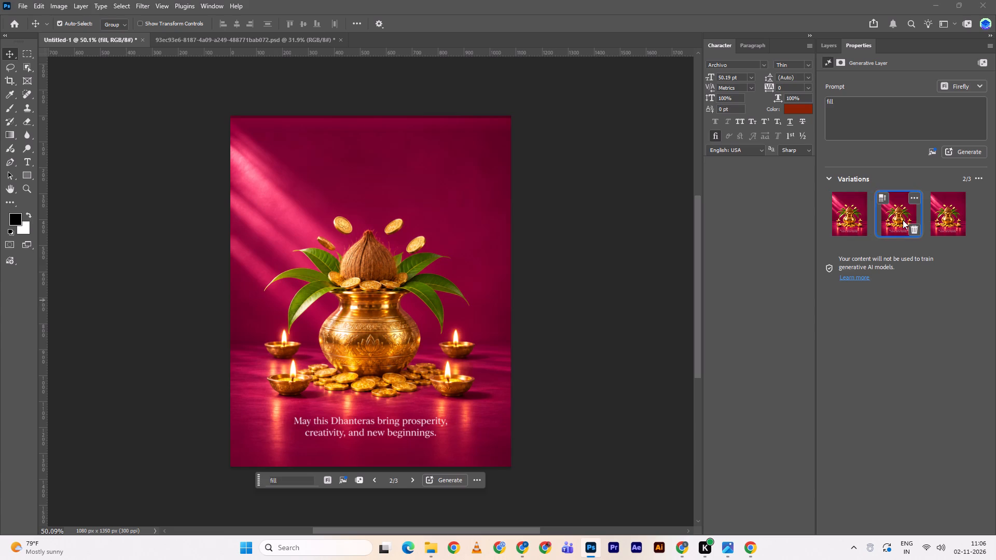
click(962, 210)
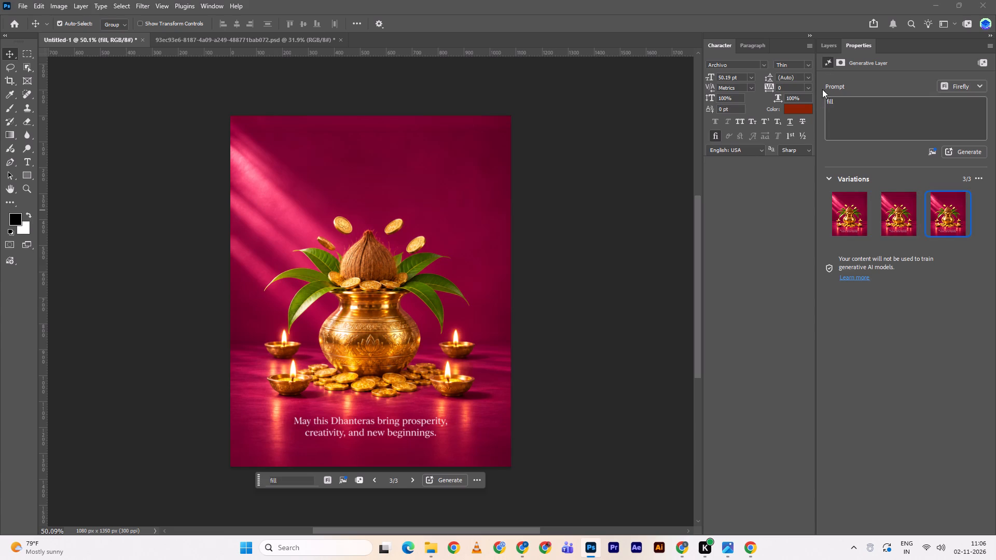
click(827, 49)
shift+click(875, 260)
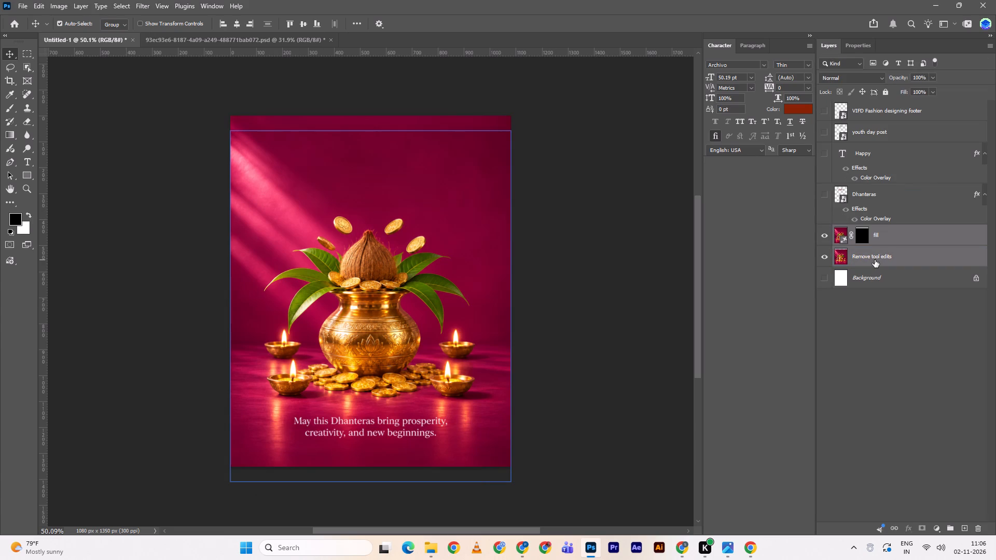
key(ctrl+e)
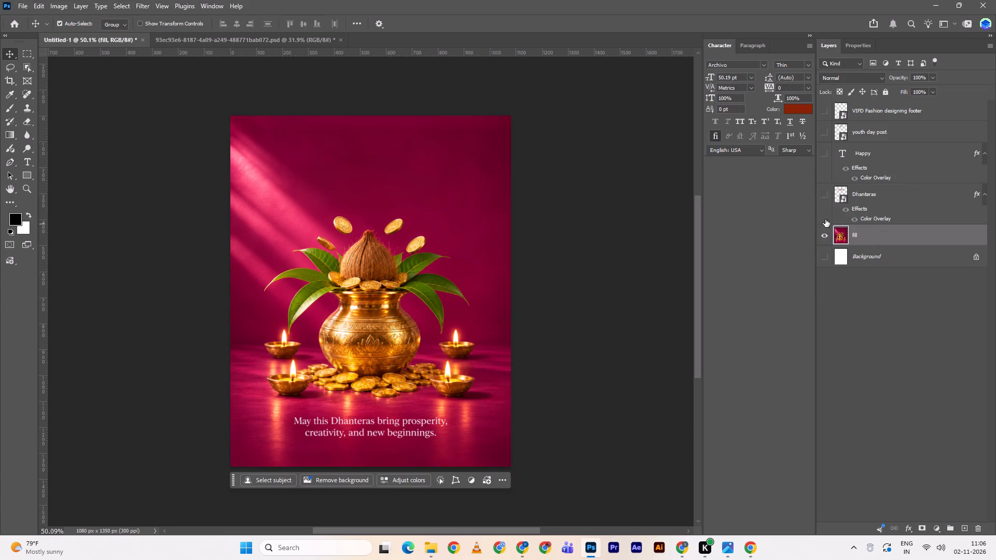
Show the Dhanteras, Happy, youth day post and VIFD footer layers again.
click(825, 198)
click(826, 152)
click(825, 129)
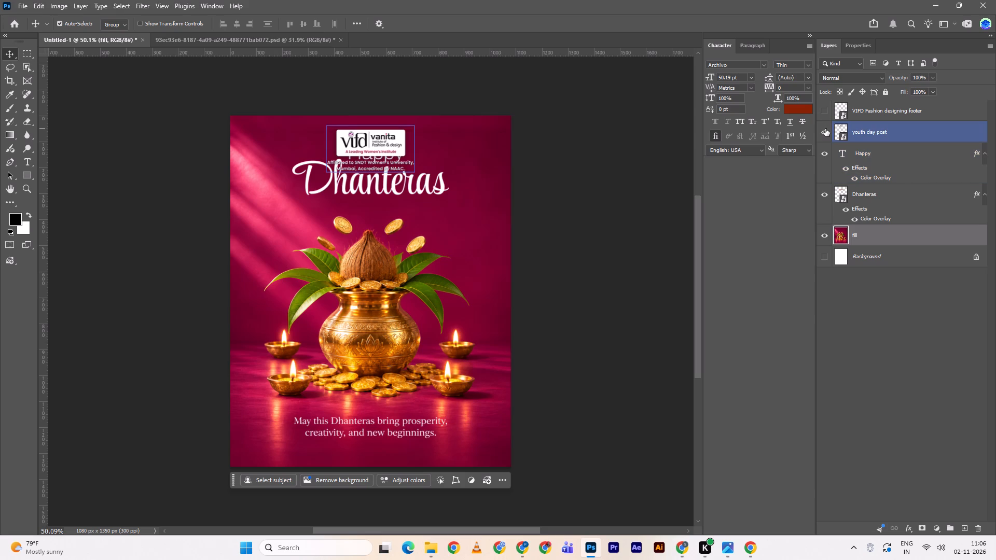
click(825, 113)
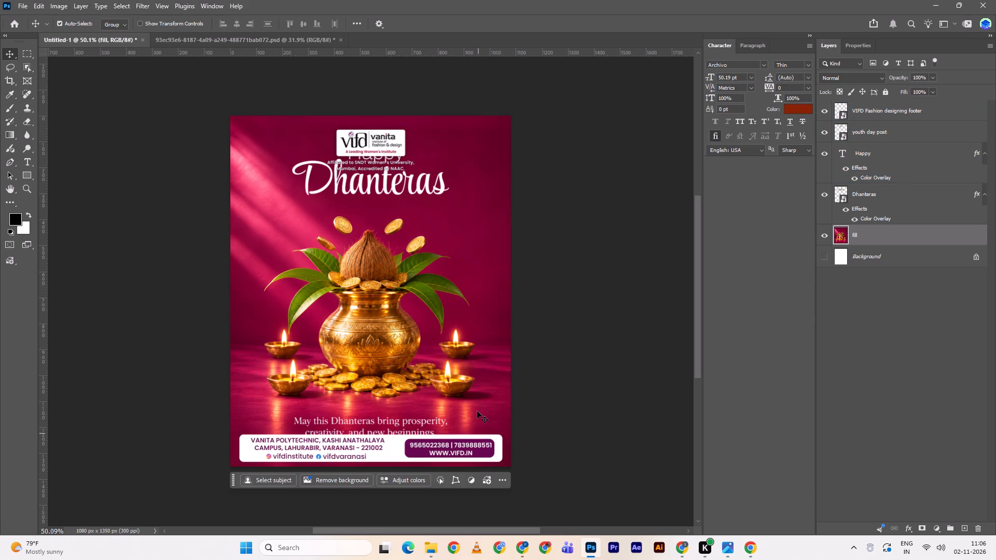
Scale the merged pot image layer to 93.70% and move it straight up about 6 px.
click(453, 396)
key(ctrl+t)
alt+drag(514, 299, 505, 296)
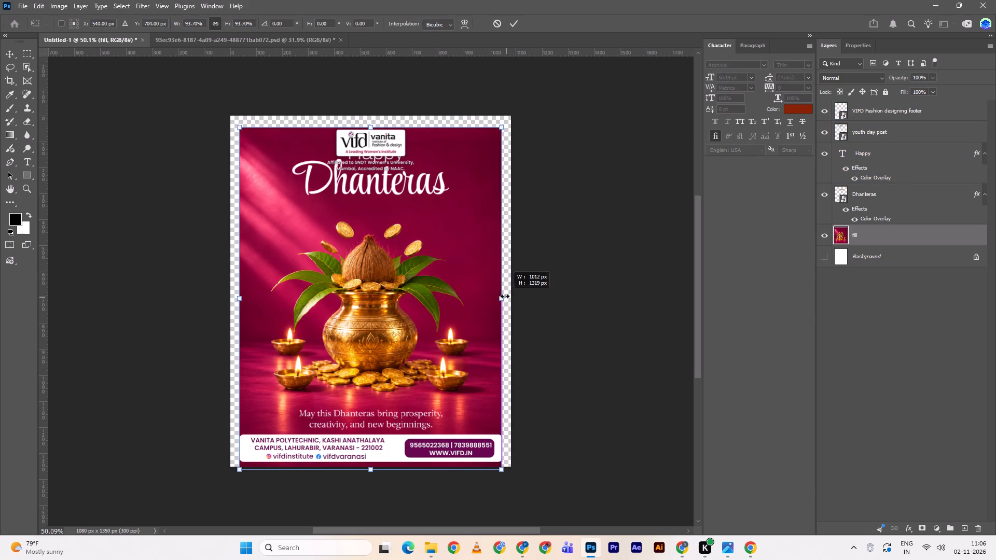
alt+drag(505, 296, 501, 296)
click(479, 333)
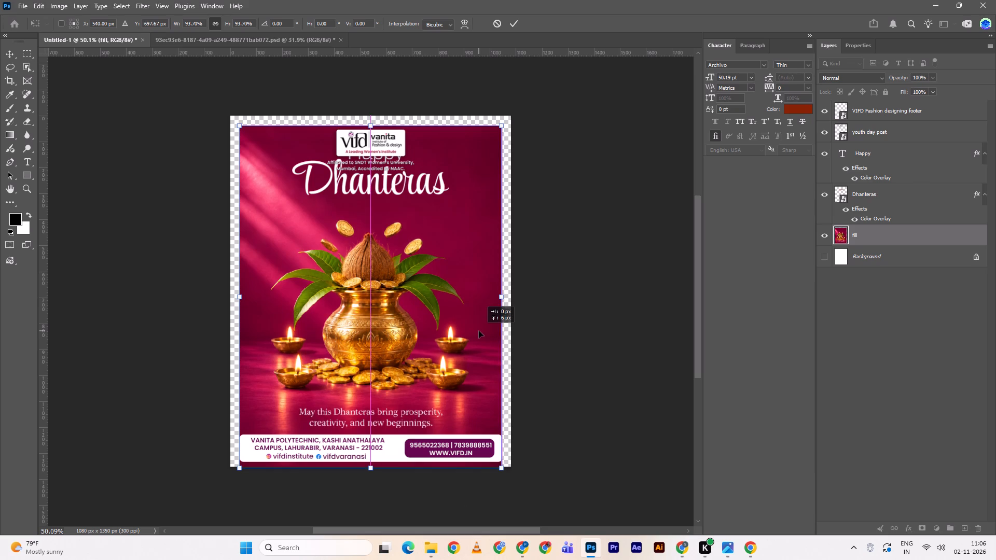
click(514, 17)
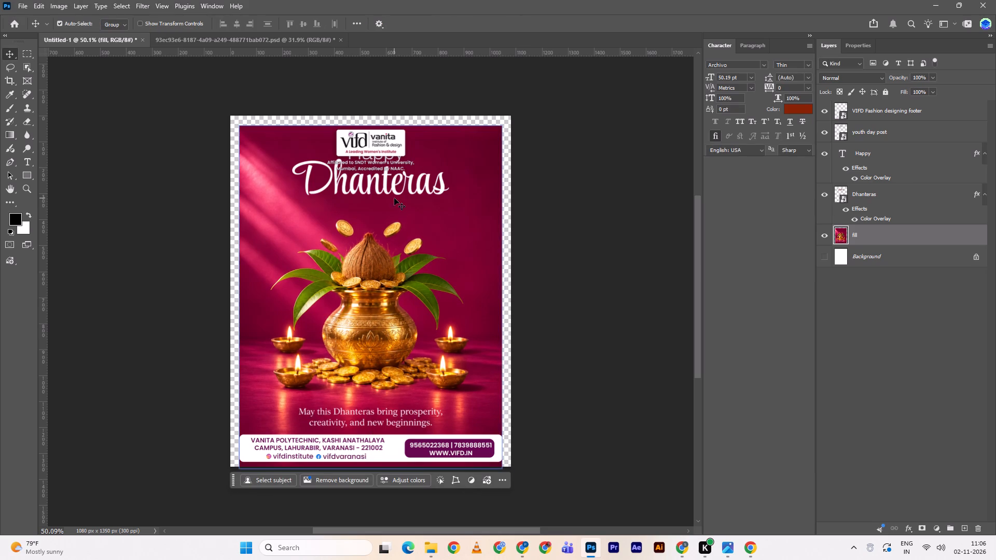
Scale the Dhanteras title to 79.51% and move it below the logo's affiliation text, to about Y 306 px.
drag(394, 193, 395, 206)
click(395, 206)
key(ctrl+t)
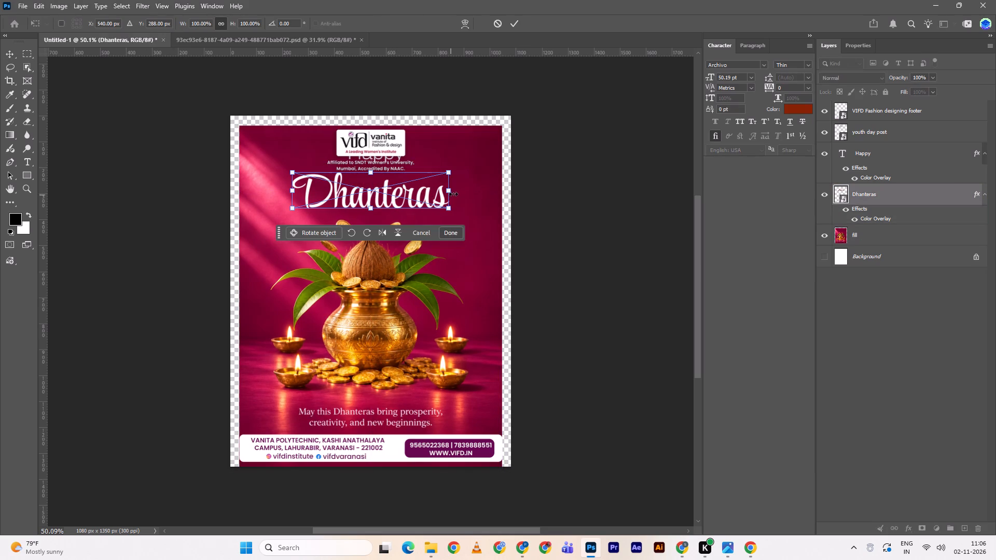
alt+drag(453, 194, 437, 193)
drag(412, 196, 411, 201)
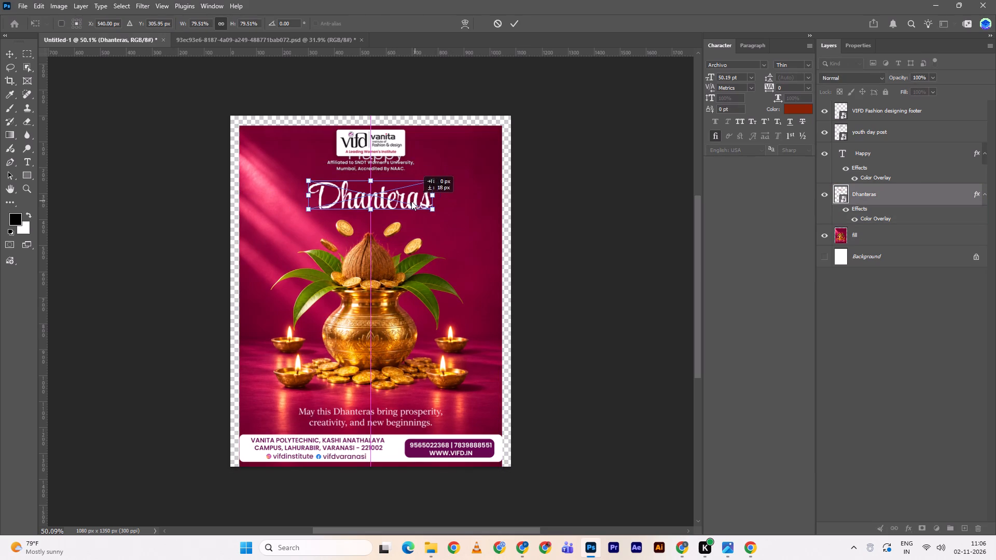
drag(411, 201, 410, 201)
click(511, 27)
Centre the Dhanteras title horizontally on the whole canvas and deselect.
key(ctrl+a)
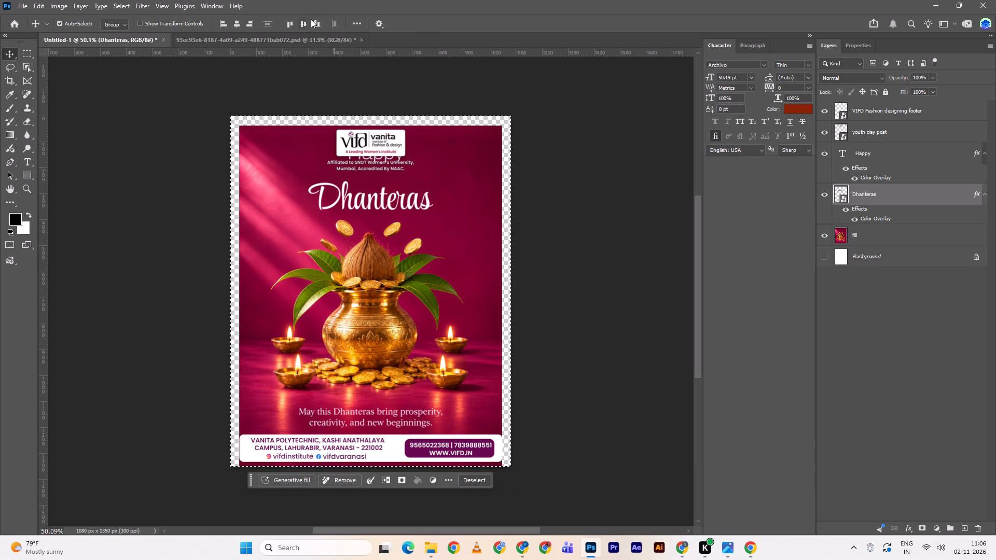
triple_click(240, 25)
key(ctrl+d)
Move the Happy text down below the logo's affiliation lines so it sits just above the Dhanteras title.
drag(392, 160, 391, 182)
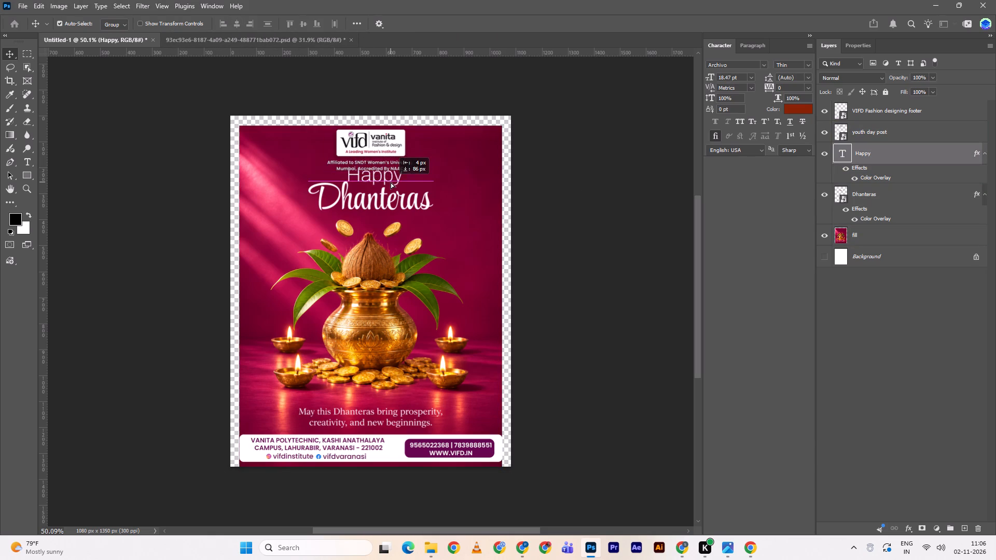
drag(391, 182, 394, 186)
click(588, 180)
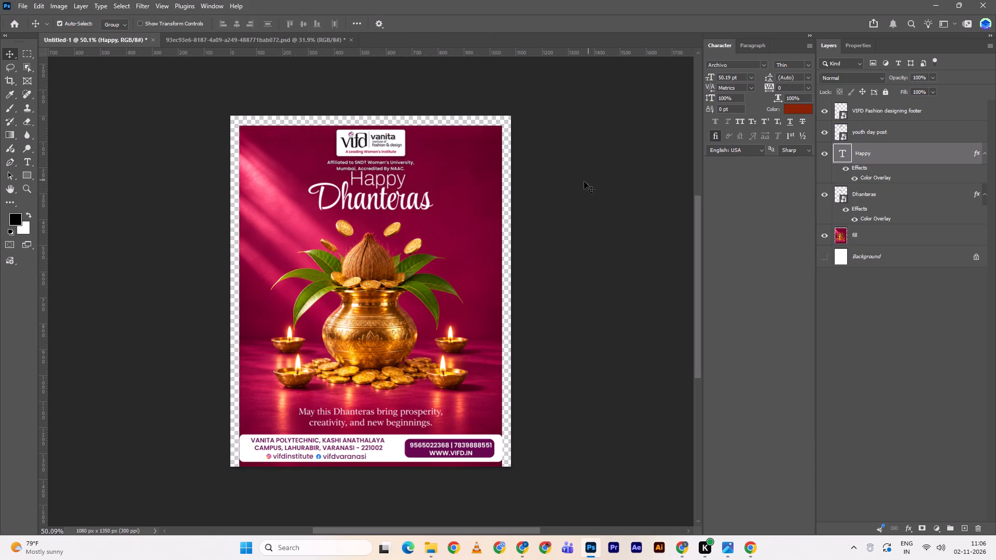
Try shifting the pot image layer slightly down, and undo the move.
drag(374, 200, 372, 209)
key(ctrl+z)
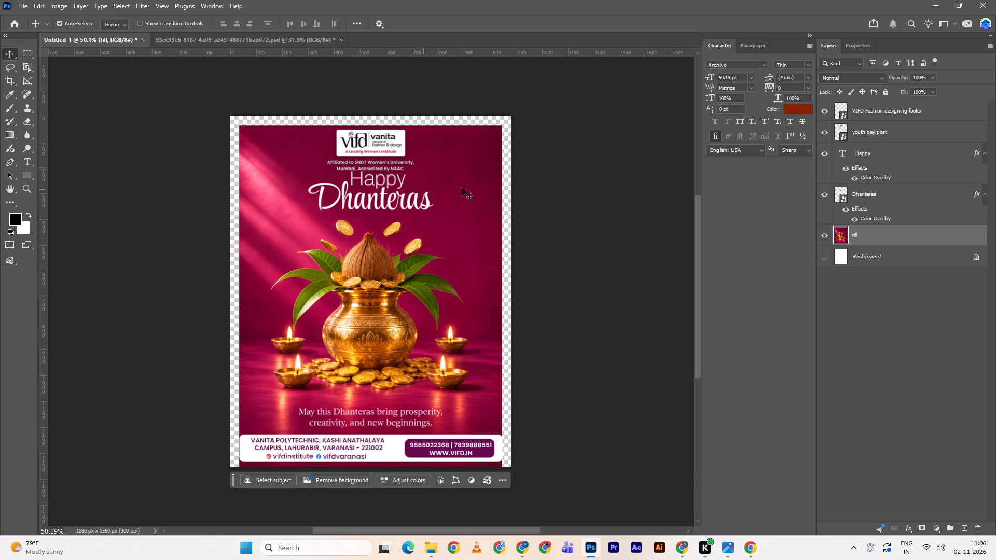
Scale the VIFD logo in the youth day post layer to 34.11% around its centre.
click(391, 157)
key(ctrl+t)
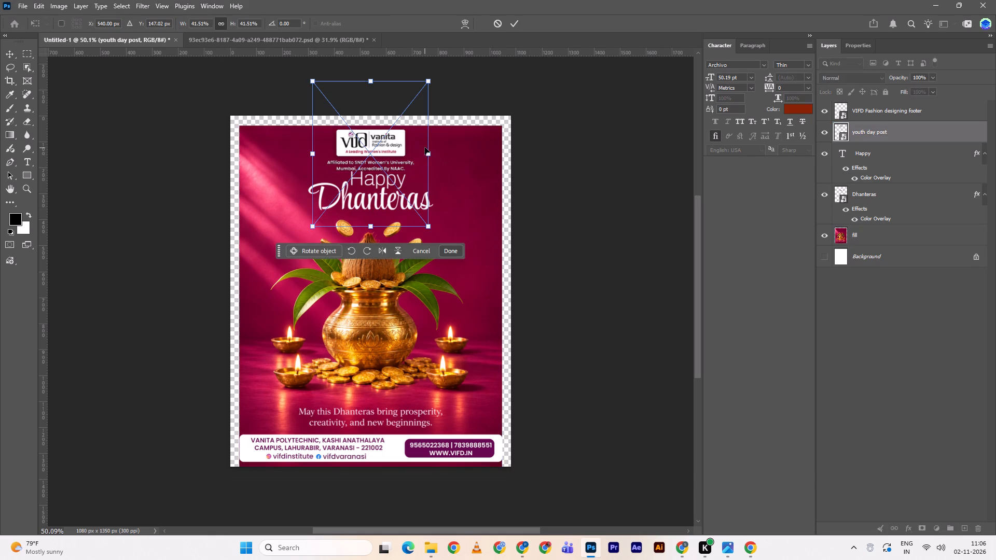
alt+drag(432, 158, 422, 153)
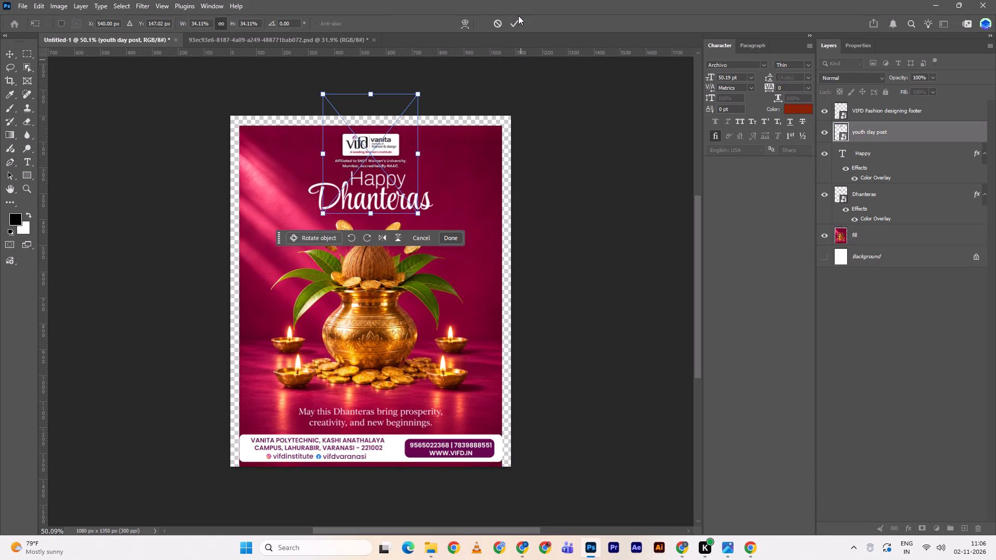
double_click(518, 23)
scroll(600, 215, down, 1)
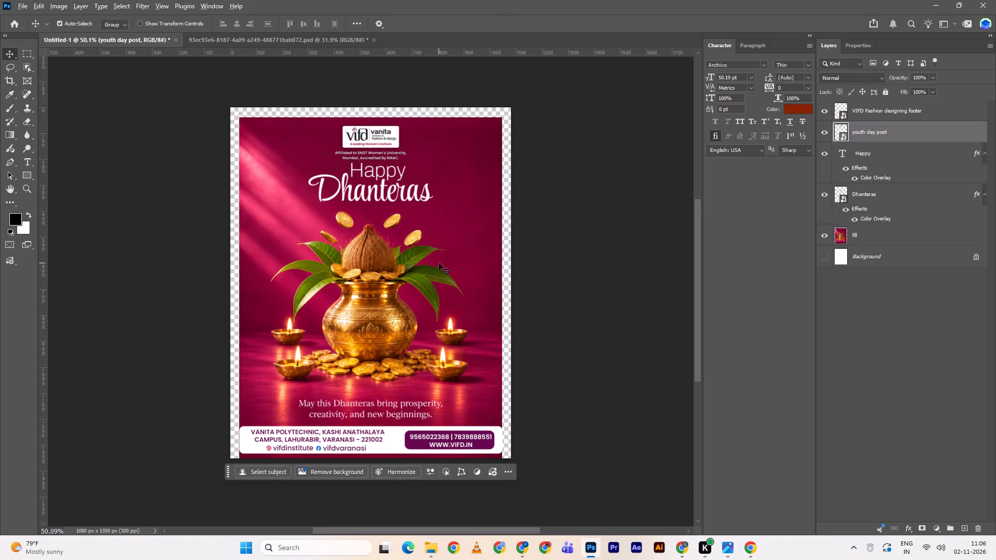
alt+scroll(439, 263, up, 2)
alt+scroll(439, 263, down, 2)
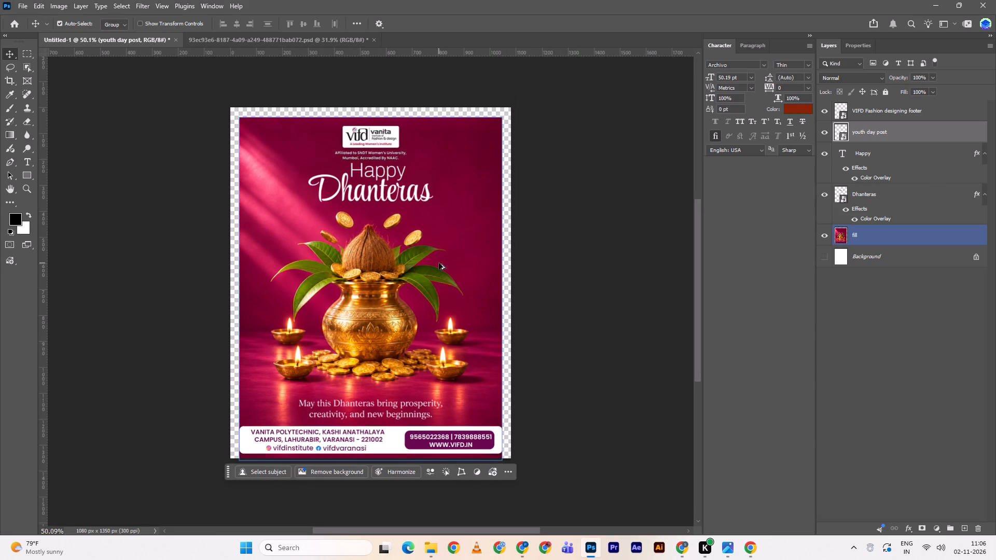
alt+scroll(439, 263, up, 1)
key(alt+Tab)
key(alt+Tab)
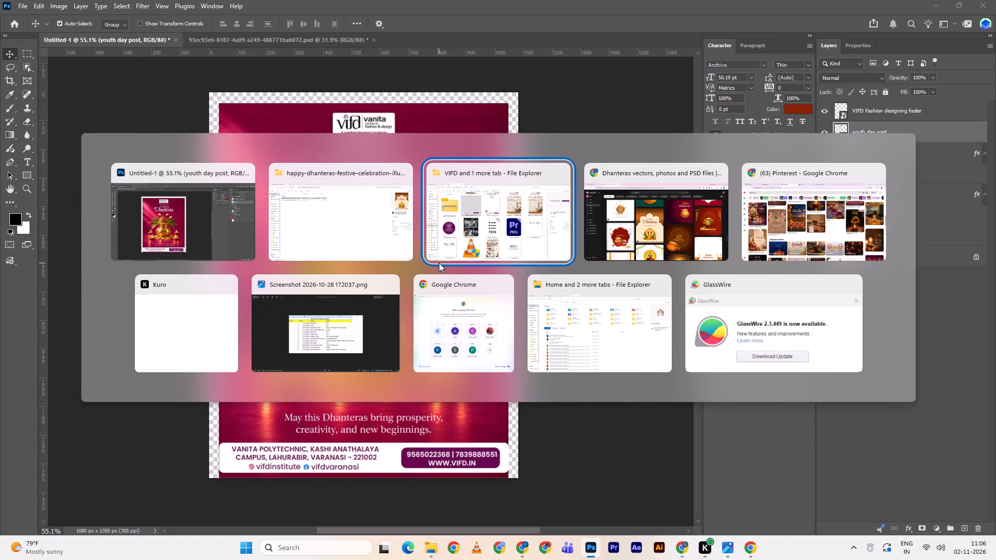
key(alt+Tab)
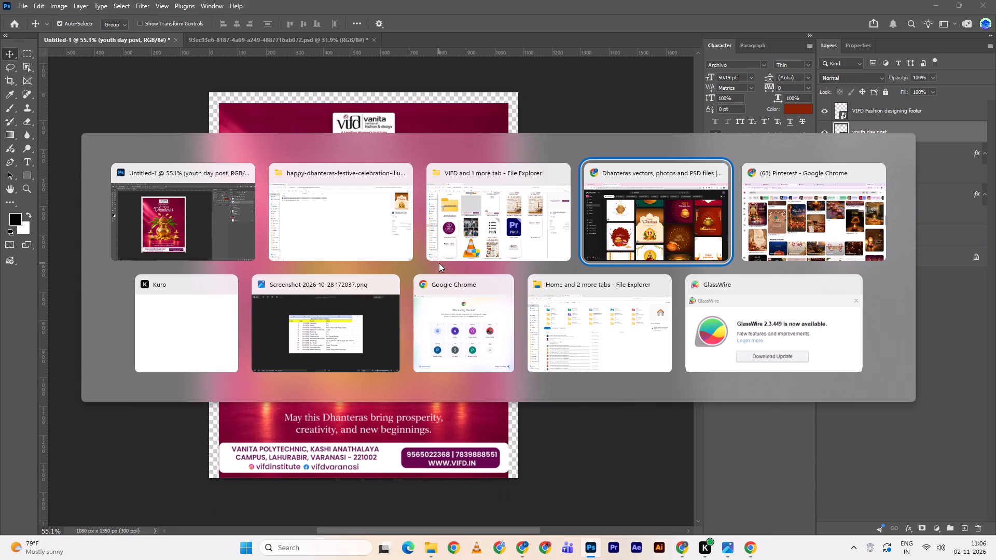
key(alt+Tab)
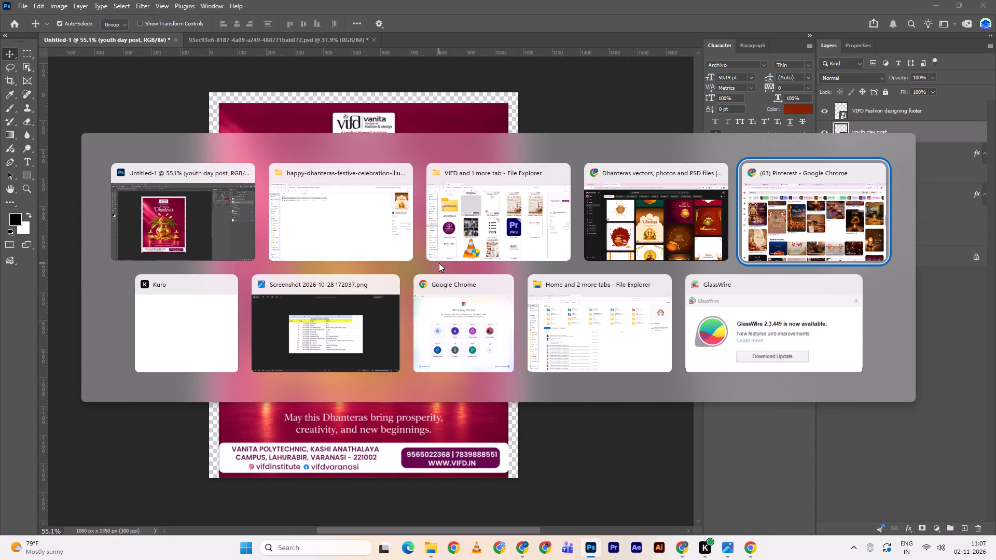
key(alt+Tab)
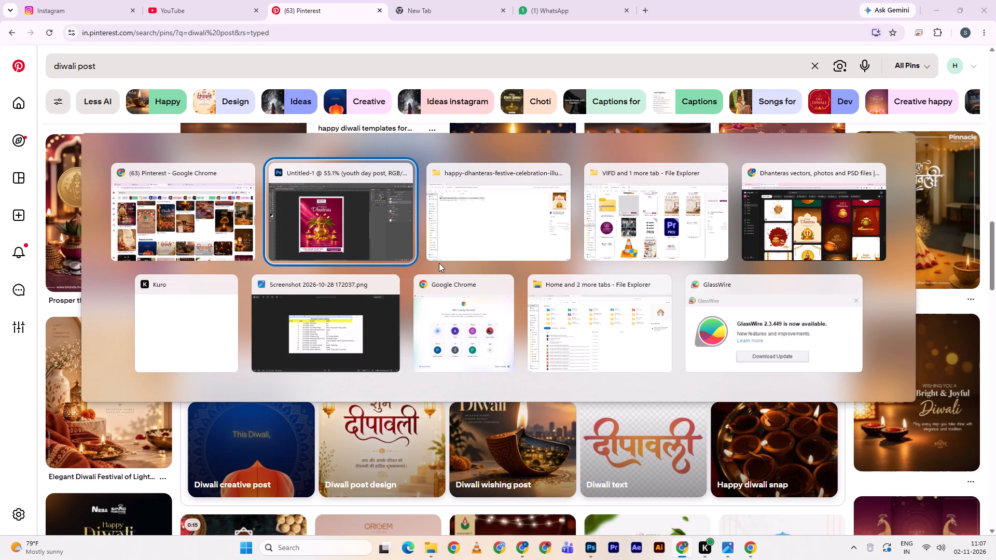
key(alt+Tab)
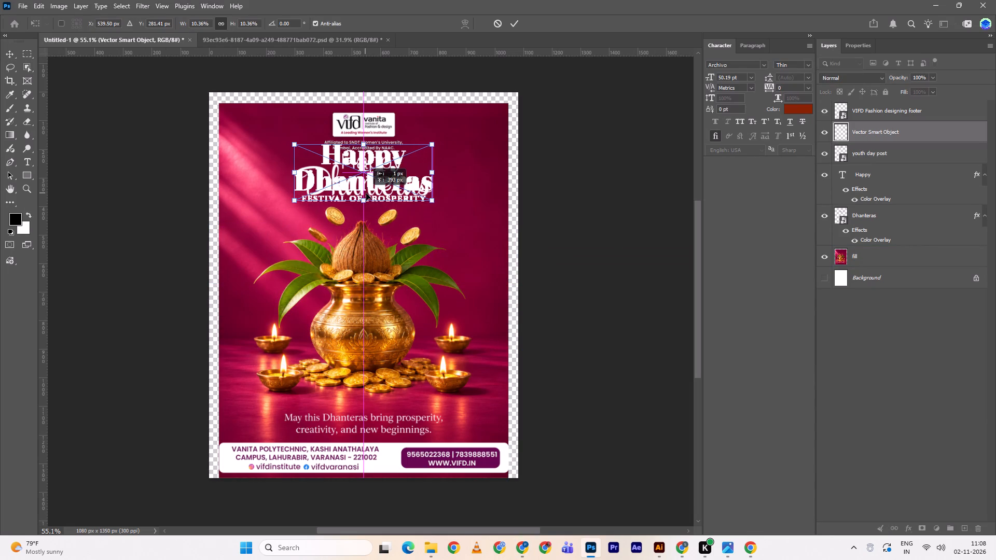
drag(366, 193, 367, 199)
click(367, 199)
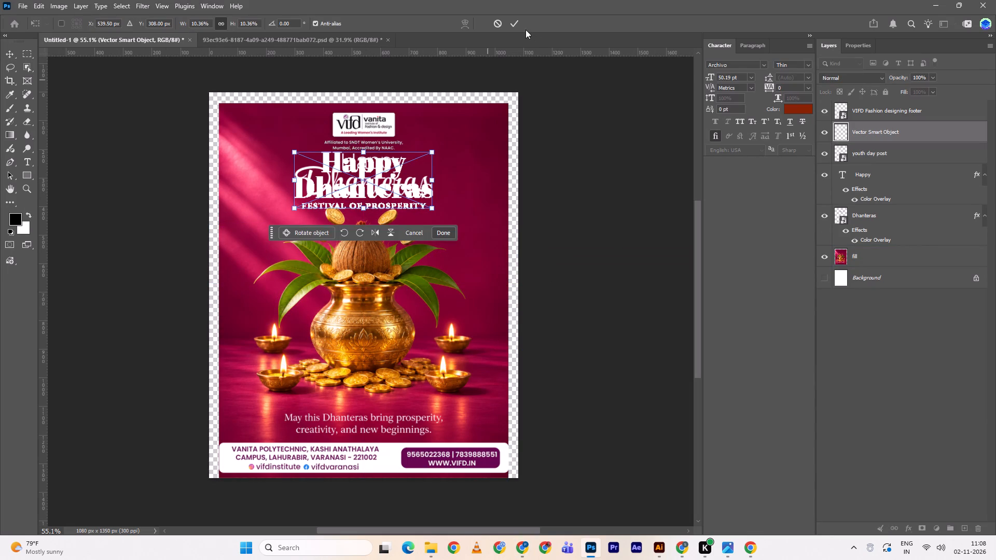
double_click(515, 26)
Hide the old Happy text layer and the old Dhanteras title layer, keeping the youth day post logo layer visible.
double_click(828, 157)
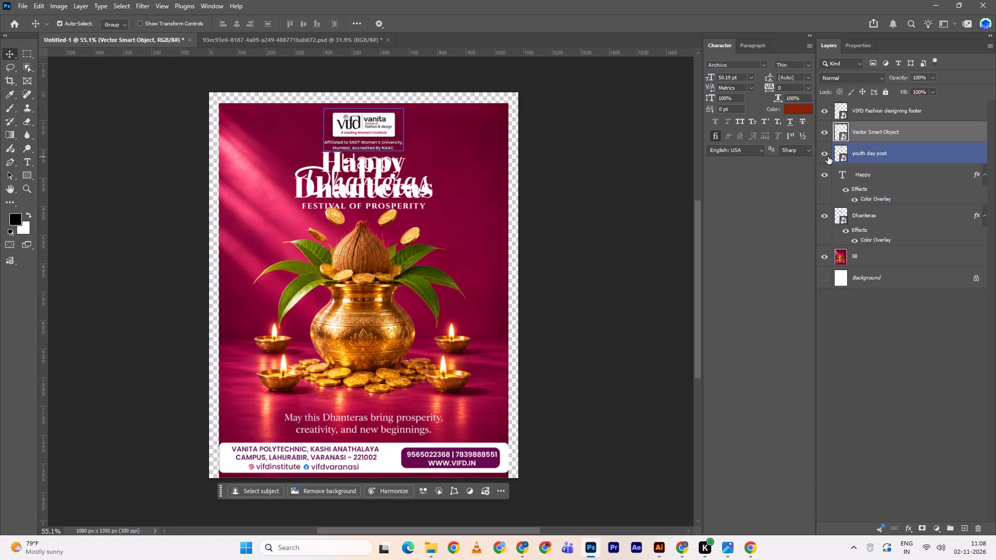
click(828, 157)
double_click(828, 157)
click(825, 152)
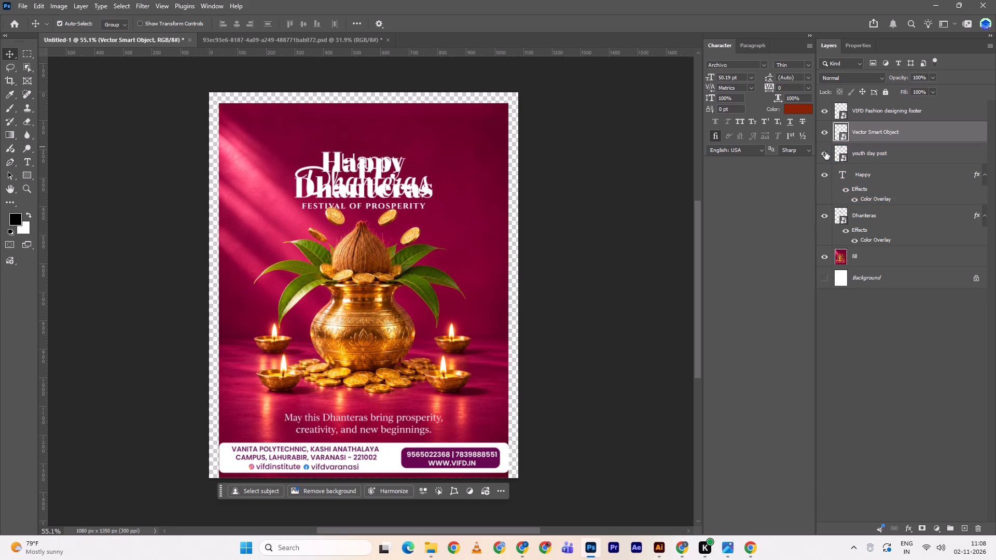
double_click(825, 179)
double_click(821, 216)
double_click(821, 216)
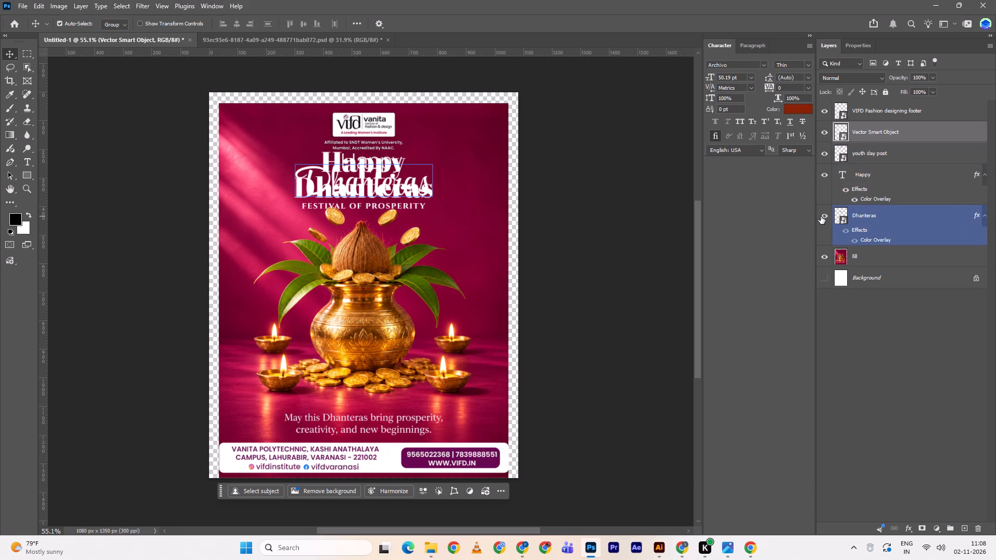
click(821, 216)
click(827, 176)
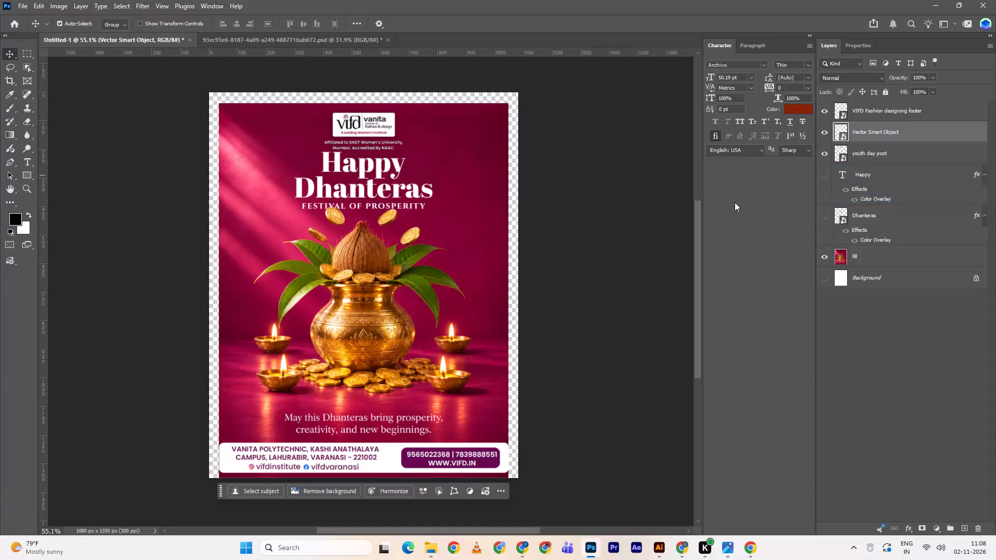
Scale the fill pot image layer up proportionally so it covers the whole canvas, and deselect it.
click(497, 250)
key(ctrl+t)
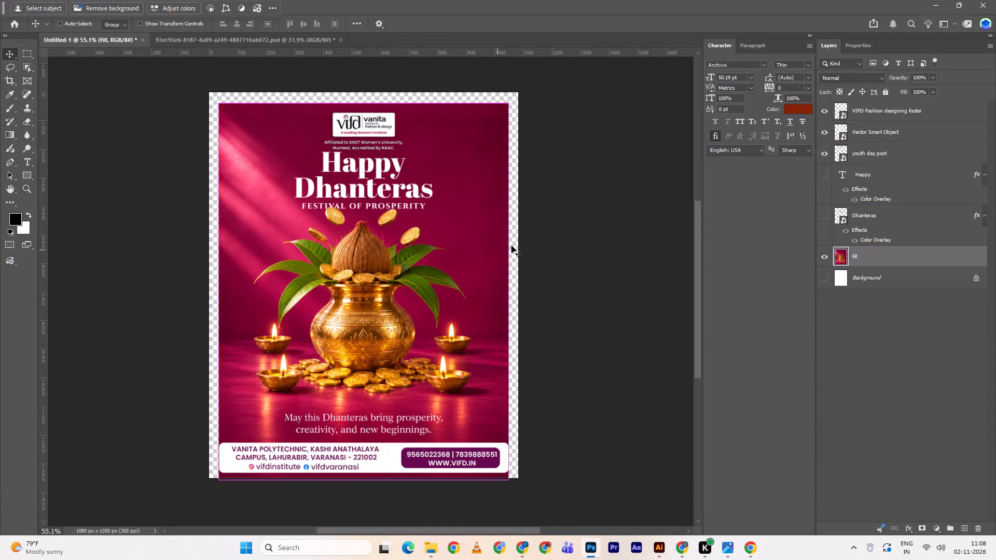
alt+drag(509, 292, 520, 286)
click(518, 19)
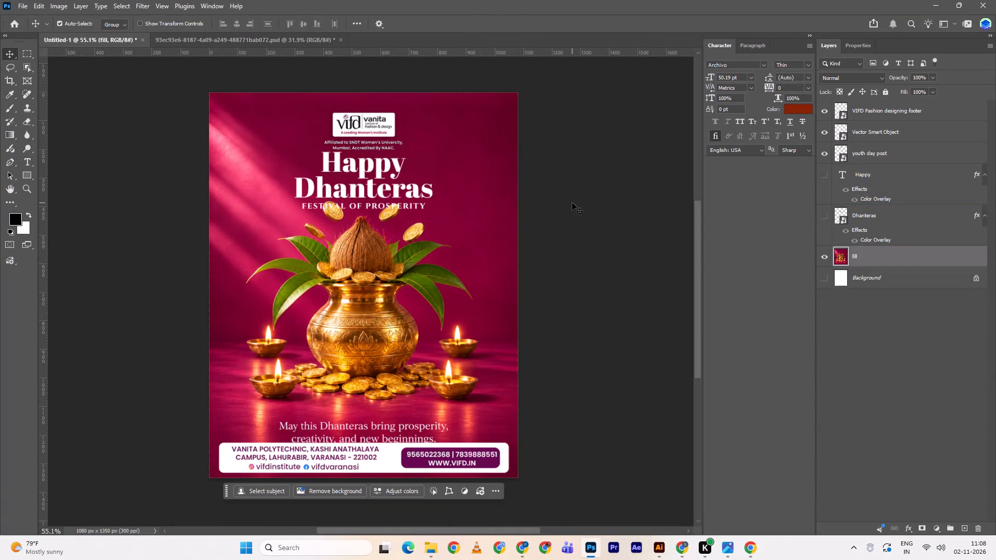
click(572, 203)
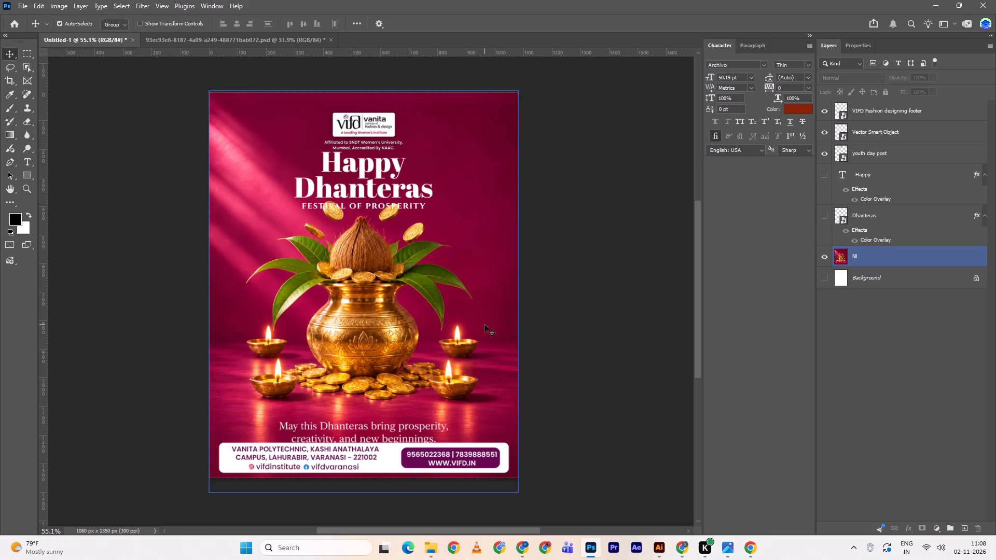
Move the VIFD logo layer straight up close to the canvas's top edge and deselect it.
drag(386, 124, 383, 116)
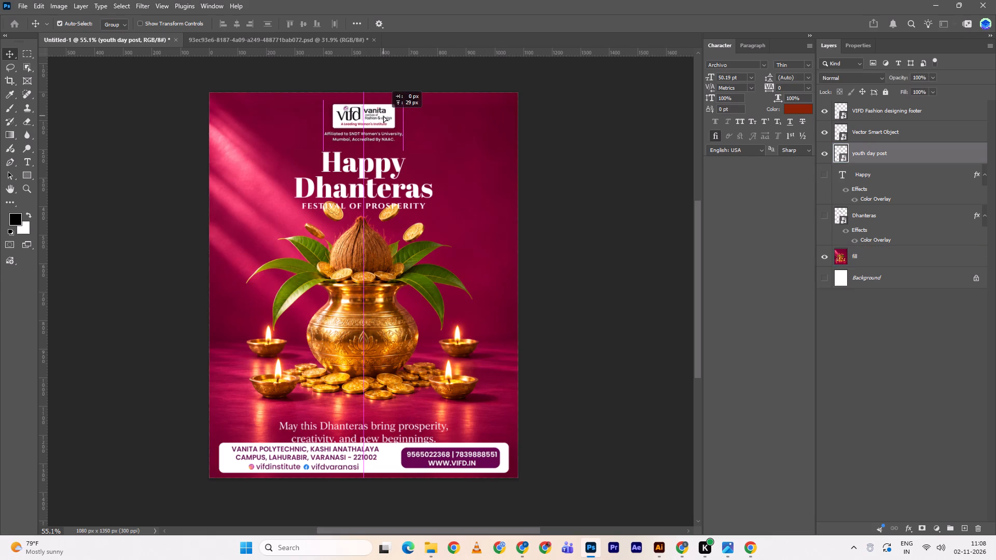
drag(383, 116, 384, 110)
click(566, 218)
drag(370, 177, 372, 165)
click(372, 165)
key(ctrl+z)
Move the new Happy Dhanteras title up below the logo's affiliation lines so its tagline clears the floating coins.
drag(372, 171, 372, 157)
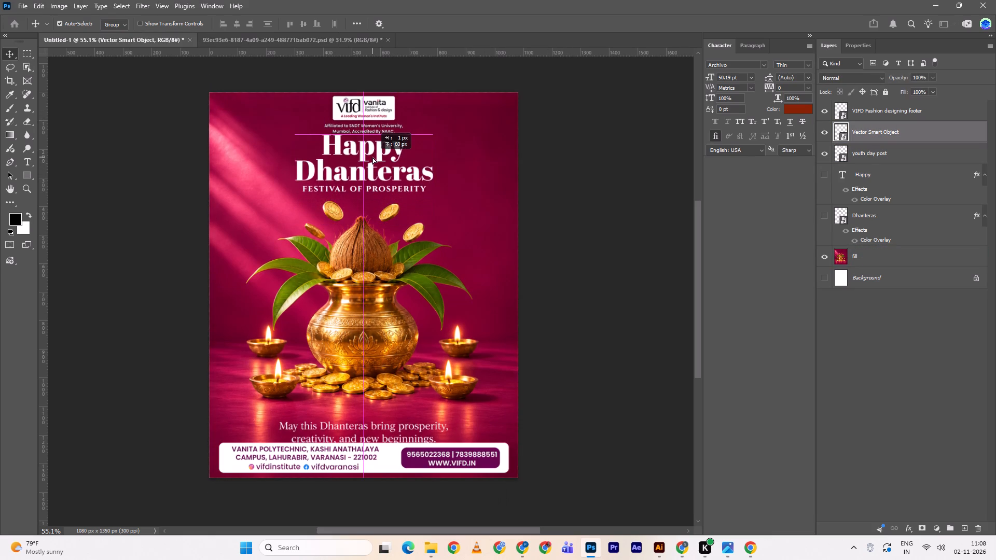
drag(372, 157, 372, 160)
click(372, 160)
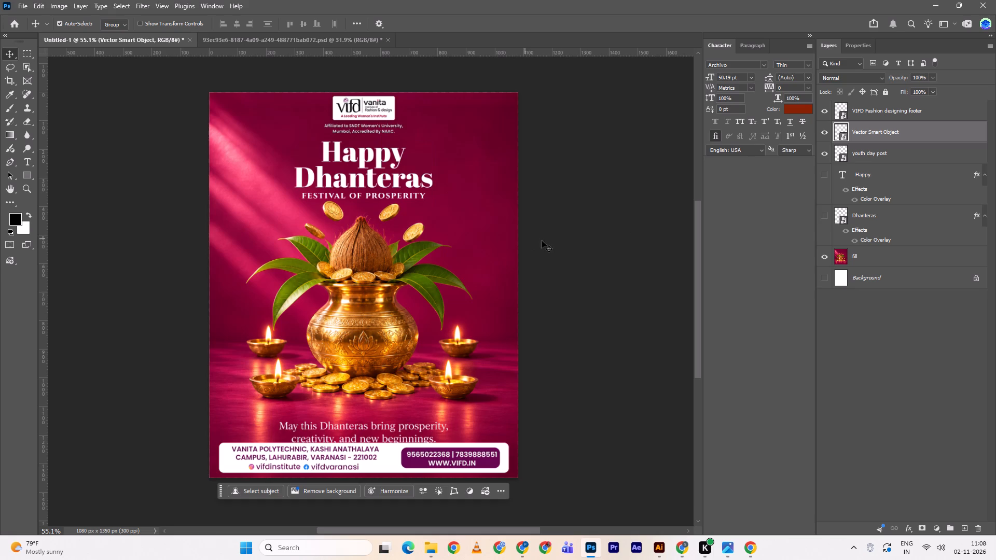
Hide the new Happy Dhanteras title's Vector Smart Object layer and the VIFD Fashion designing footer layer, keeping the logo and fill layers visible.
click(582, 242)
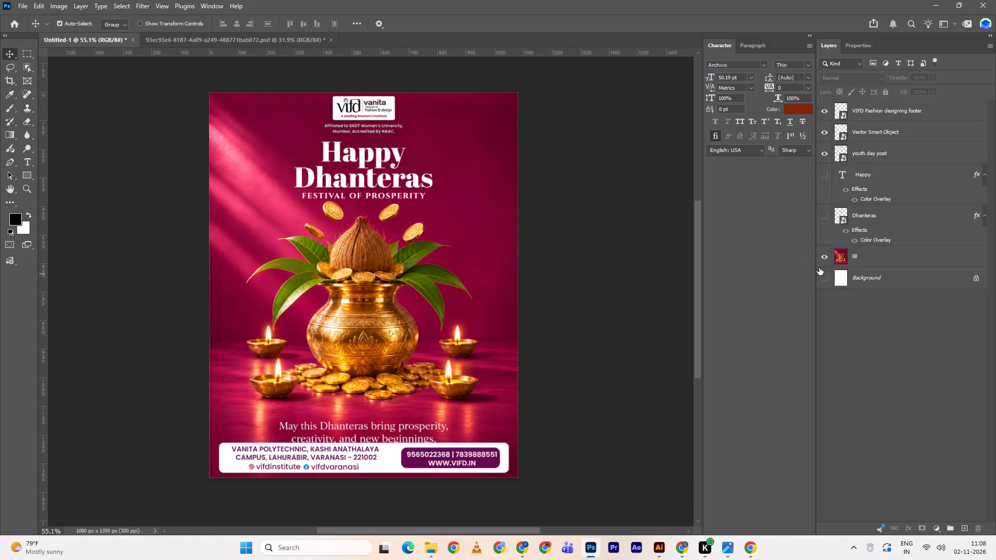
click(825, 253)
click(825, 253)
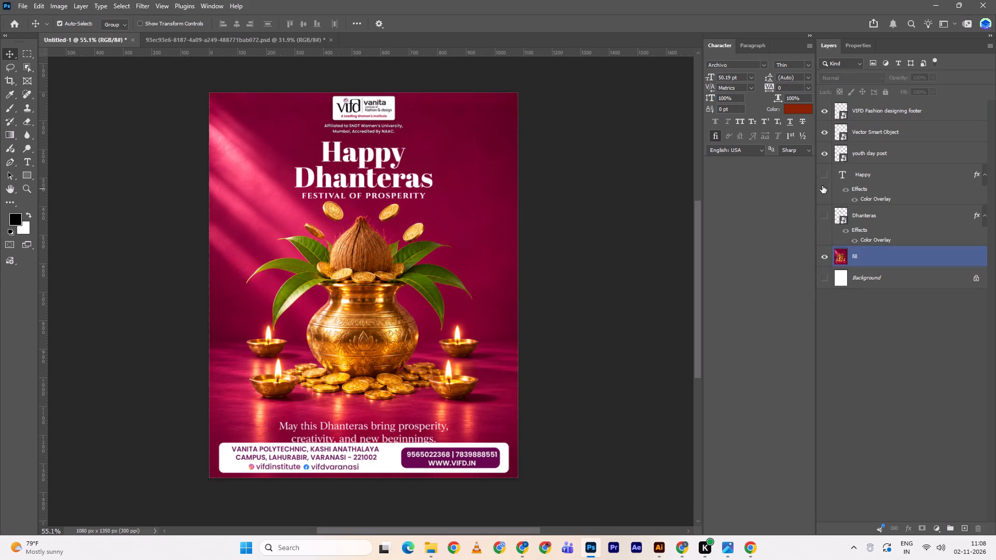
click(825, 153)
click(825, 153)
click(826, 132)
double_click(826, 132)
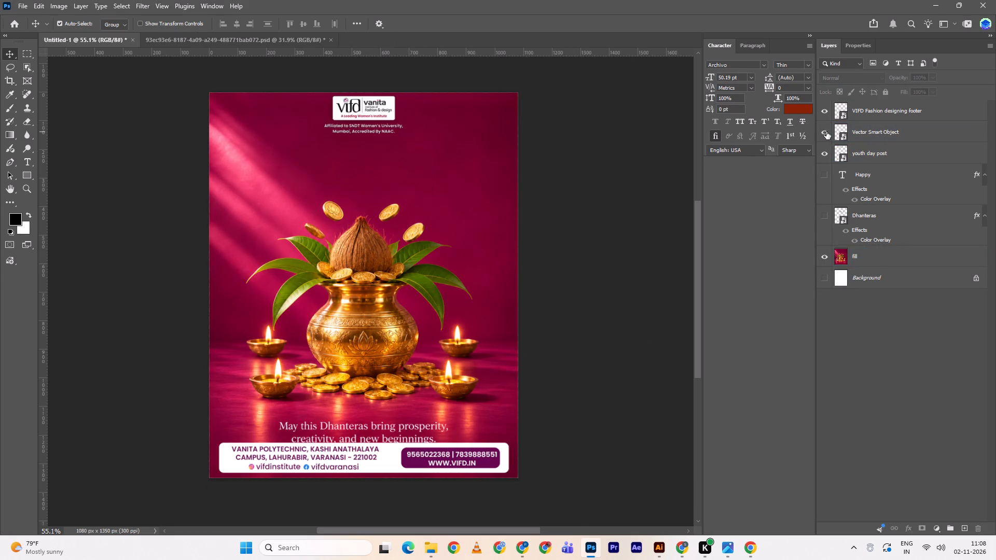
double_click(823, 108)
double_click(829, 107)
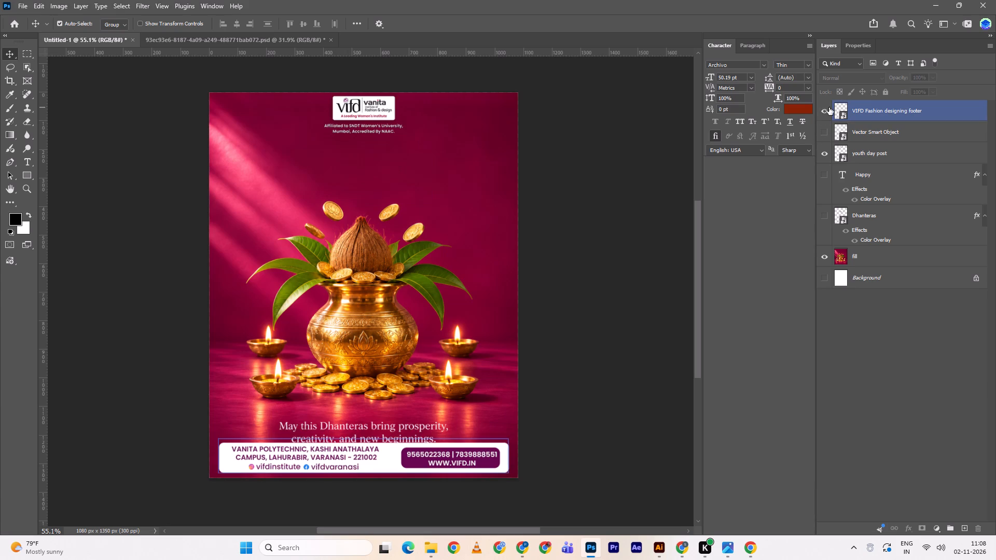
click(824, 111)
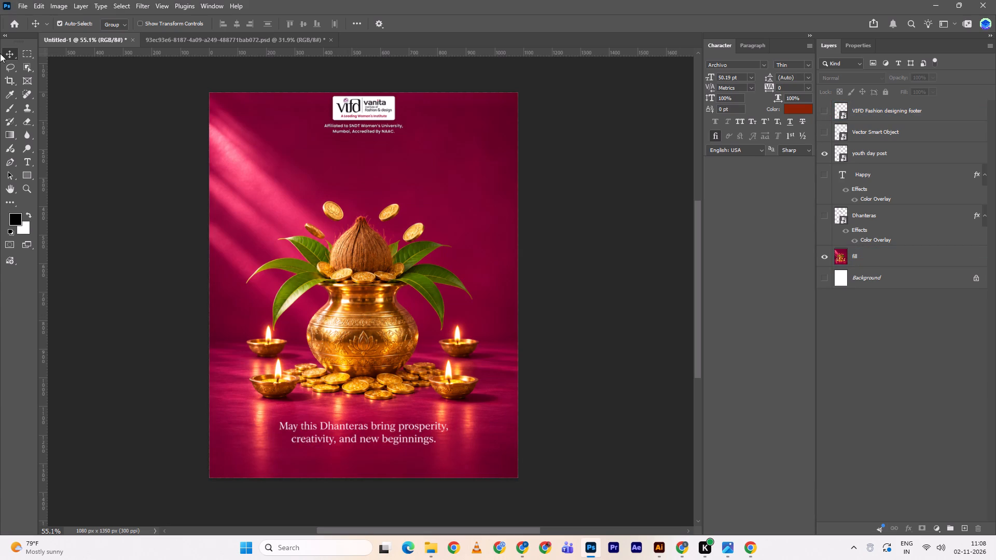
Lasso the two-line greeting "May this Dhanteras bring prosperity, creativity, and new beginnings." on the fill image and erase it with Remove.
click(5, 69)
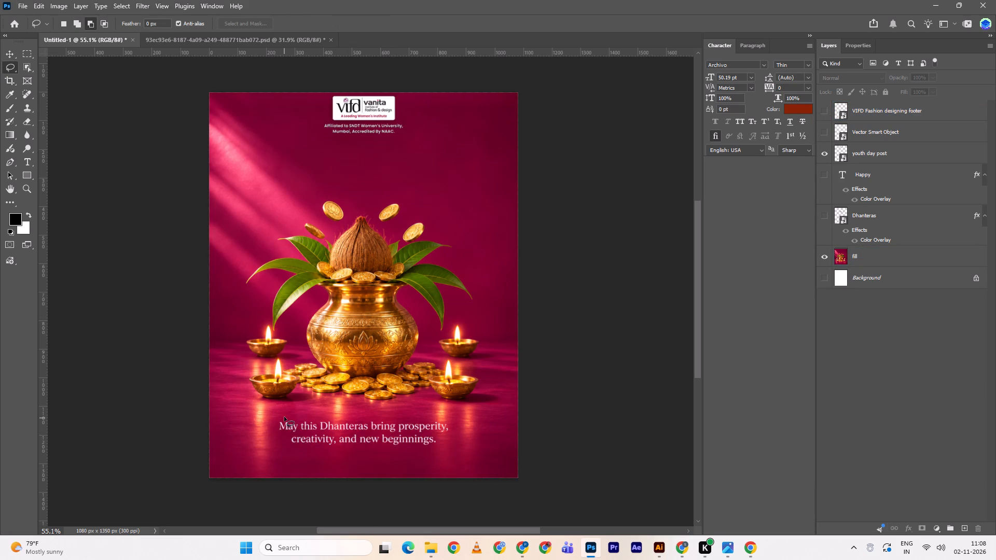
drag(284, 417, 355, 447)
drag(355, 447, 455, 426)
drag(455, 426, 269, 426)
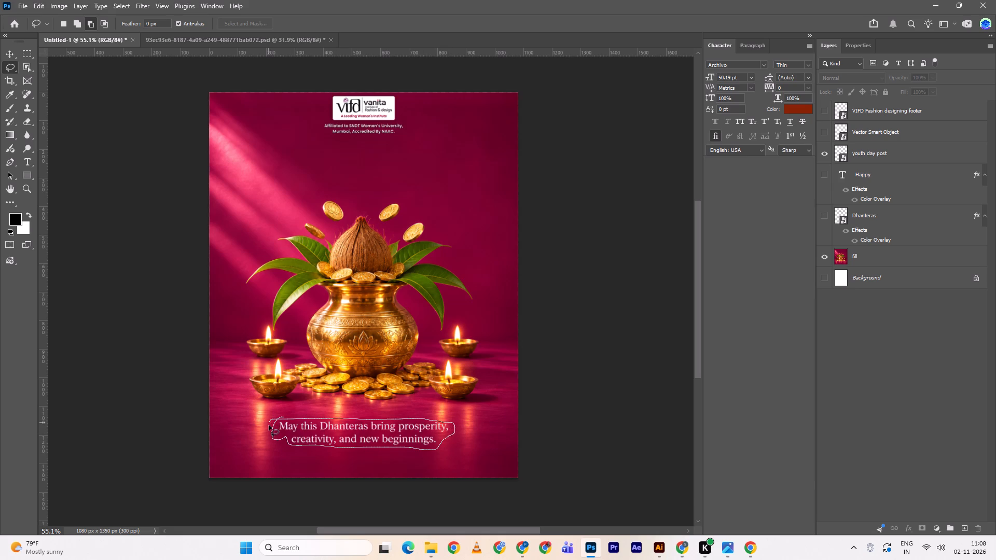
drag(269, 426, 275, 435)
click(275, 435)
double_click(327, 464)
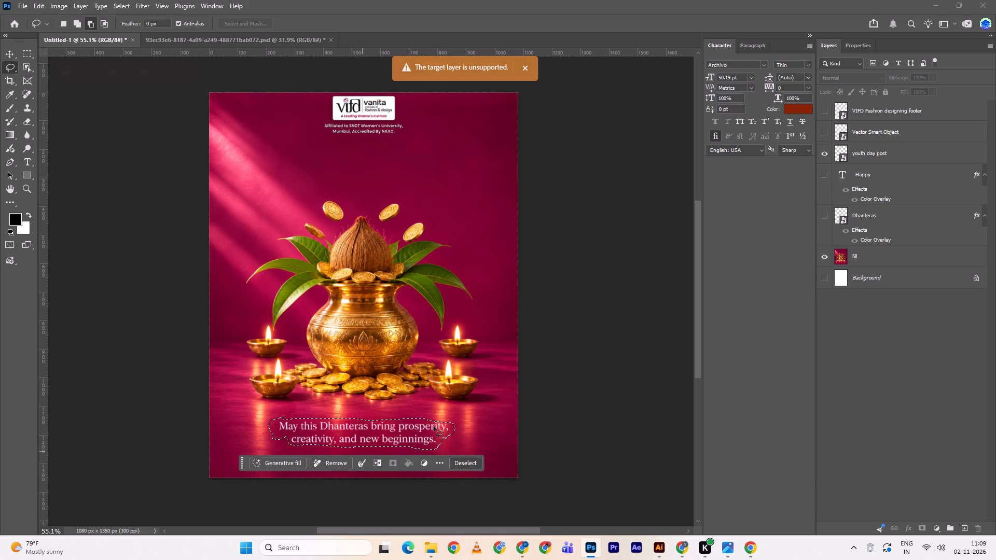
double_click(872, 257)
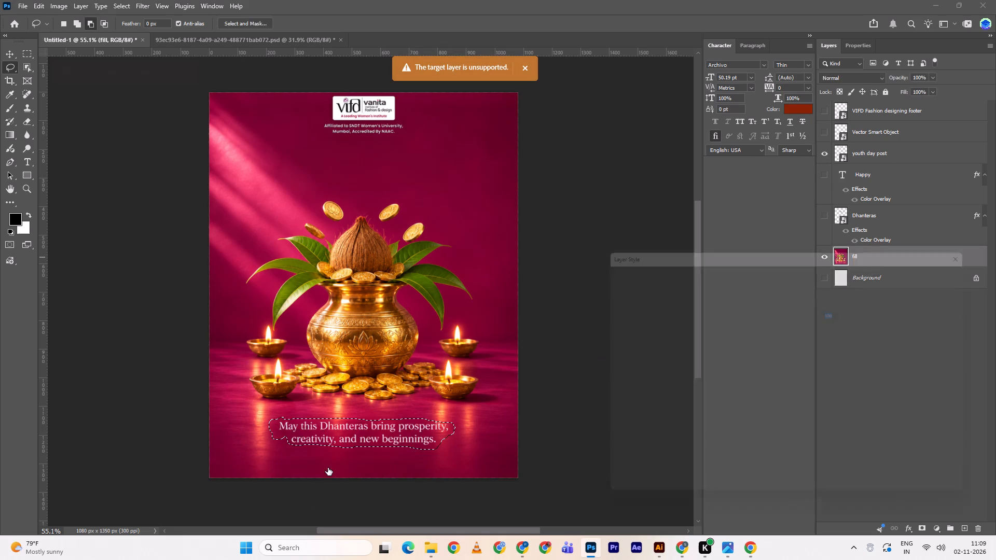
click(328, 468)
click(939, 281)
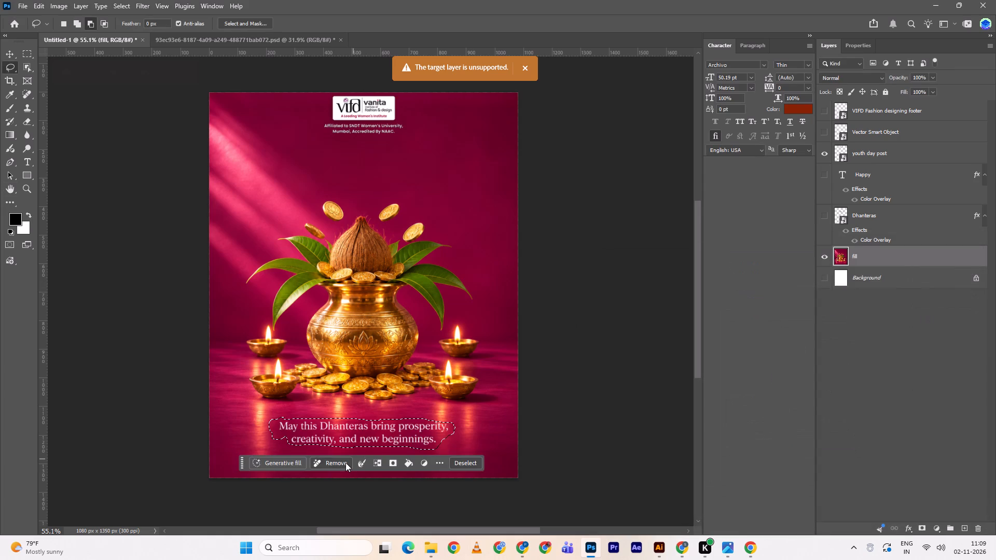
double_click(345, 463)
scroll(479, 368, up, 1)
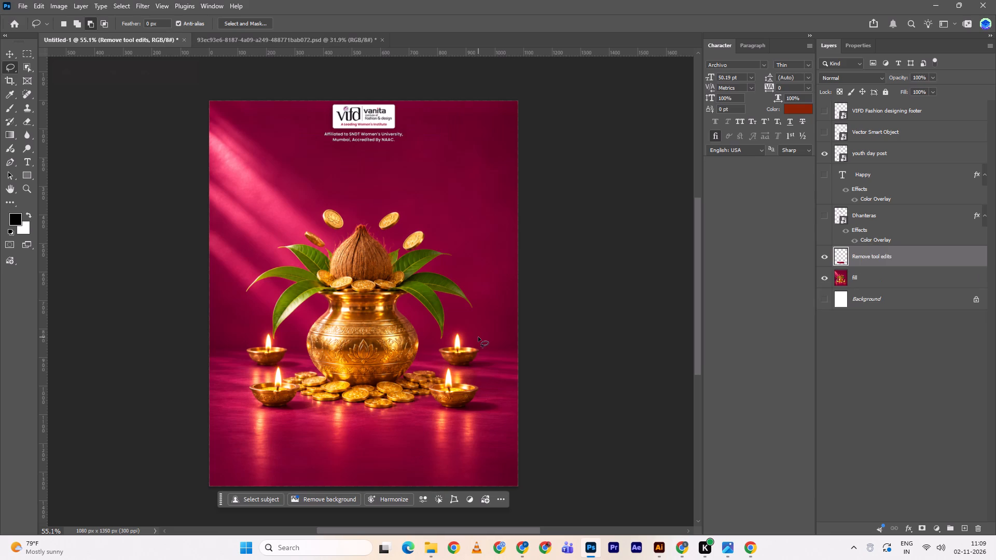
Merge the Remove tool edits layer with the fill layer into a single pot image layer.
key(v)
double_click(900, 274)
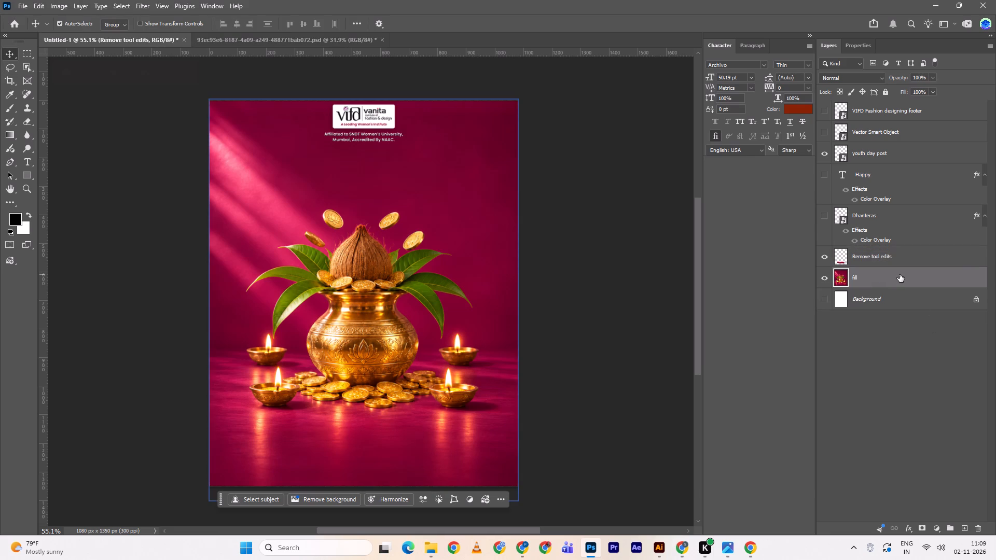
click(954, 286)
ctrl+click(880, 271)
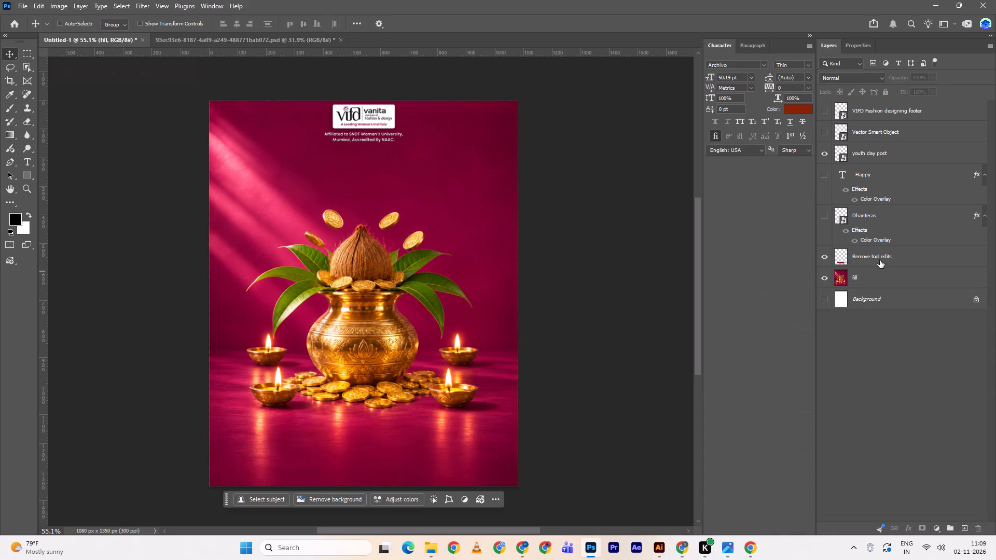
ctrl+click(880, 260)
ctrl+click(880, 275)
key(ctrl+e)
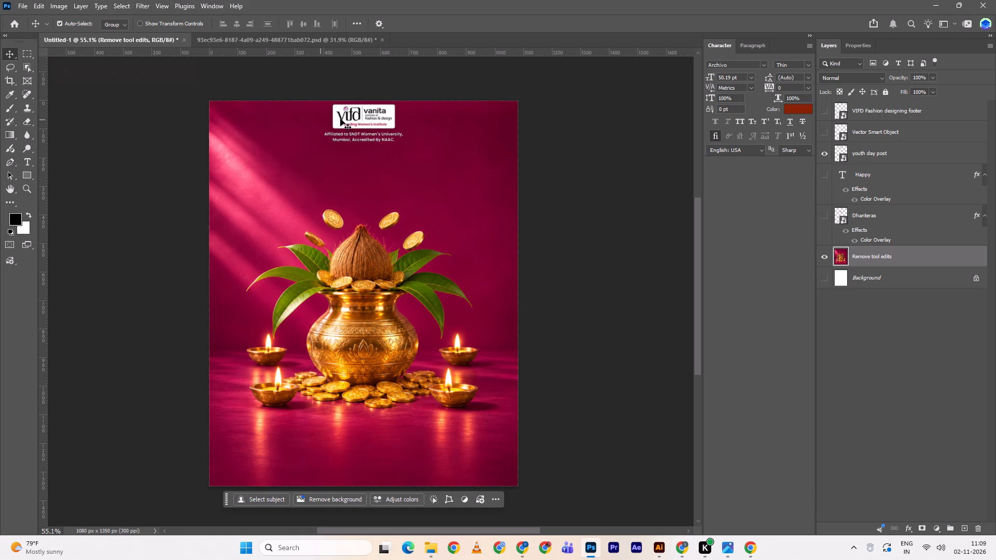
Move the VIFD logo slightly down from the canvas's top edge.
drag(362, 118, 359, 129)
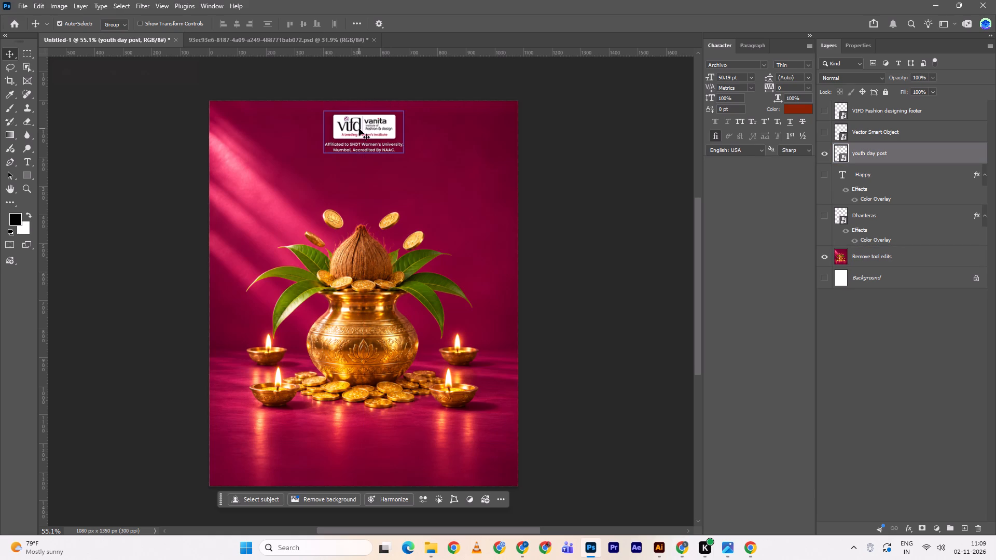
Move the merged pot image straight up so the floating coins sit closer beneath the logo's affiliation lines.
drag(393, 319, 395, 289)
click(361, 298)
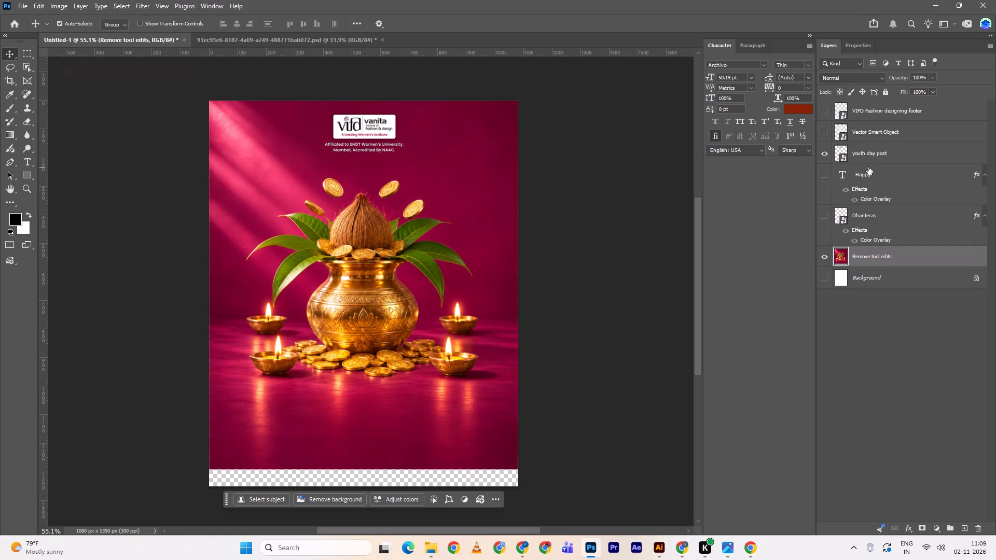
Show the VIFD Fashion designing footer layer again.
click(818, 114)
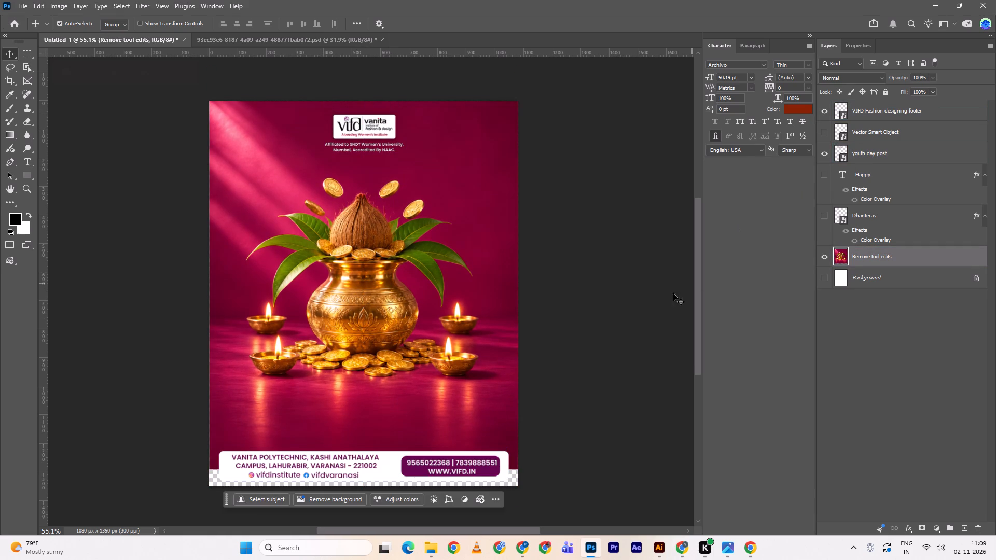
key(ctrl+t)
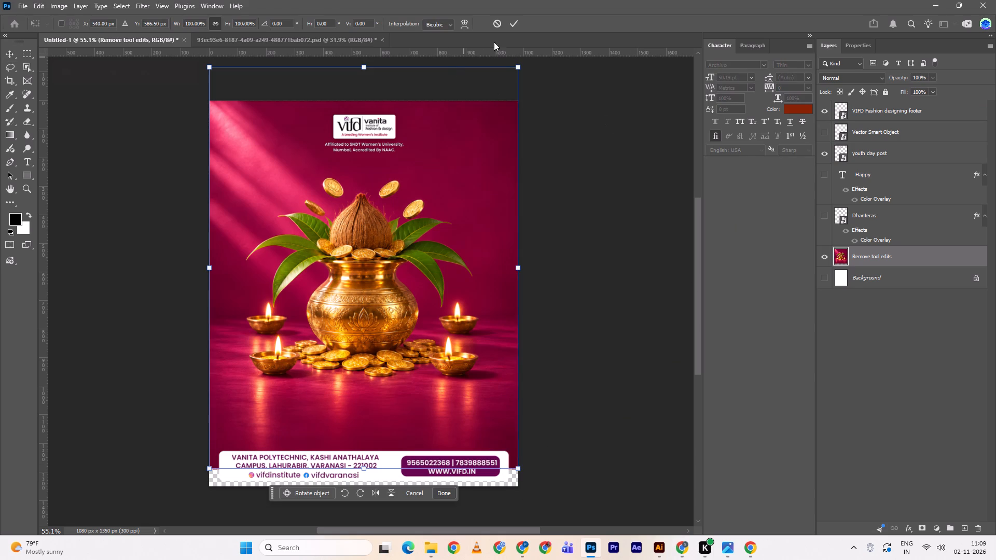
click(512, 29)
Hide the rulers and scale the footer up proportionally to about 22.08%, nudging it vertically so its white band covers the canvas's empty bottom strip.
click(912, 107)
key(ctrl+r)
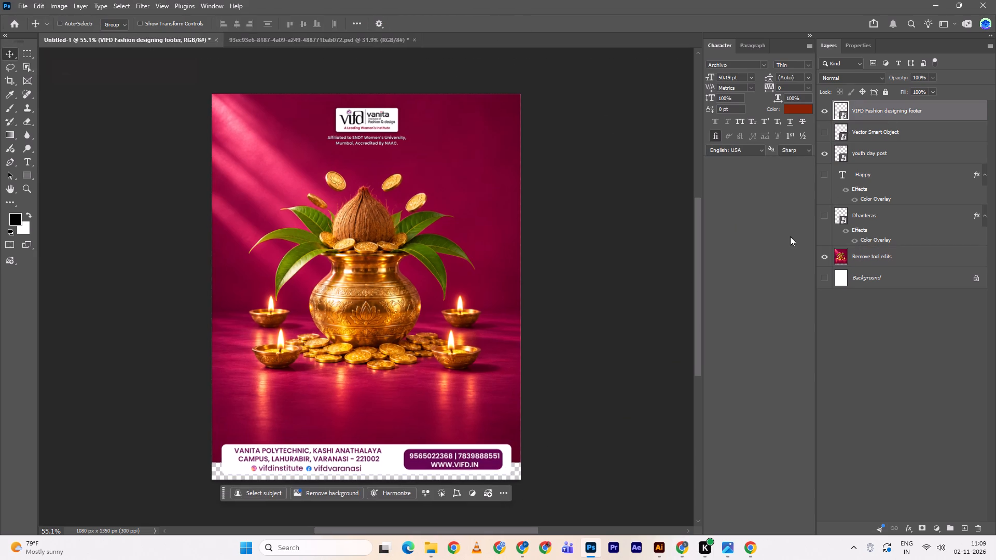
key(ctrl+t)
alt+drag(523, 461, 537, 459)
alt+click(537, 459)
drag(515, 464, 513, 469)
click(513, 469)
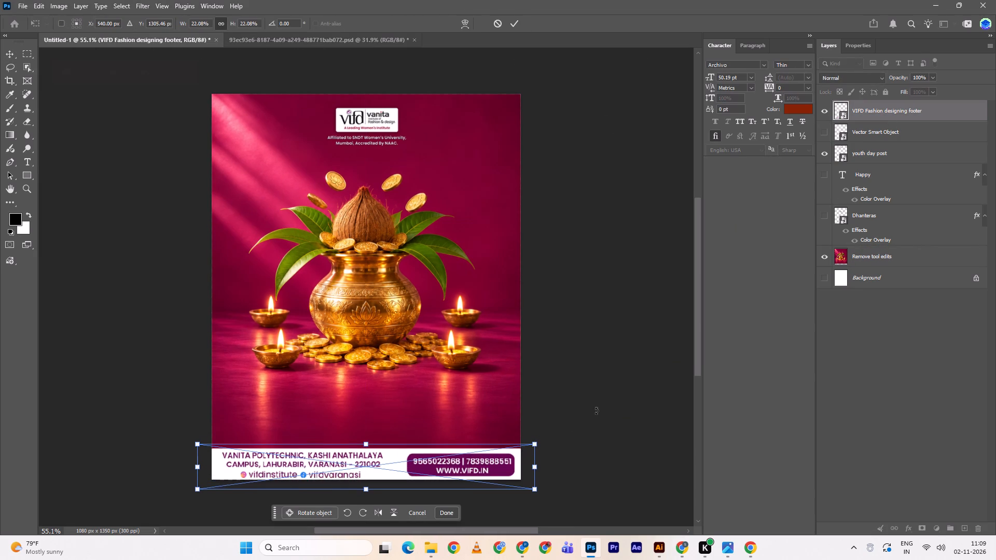
key(Up)
key(Up)
key(Up)
key(Up)
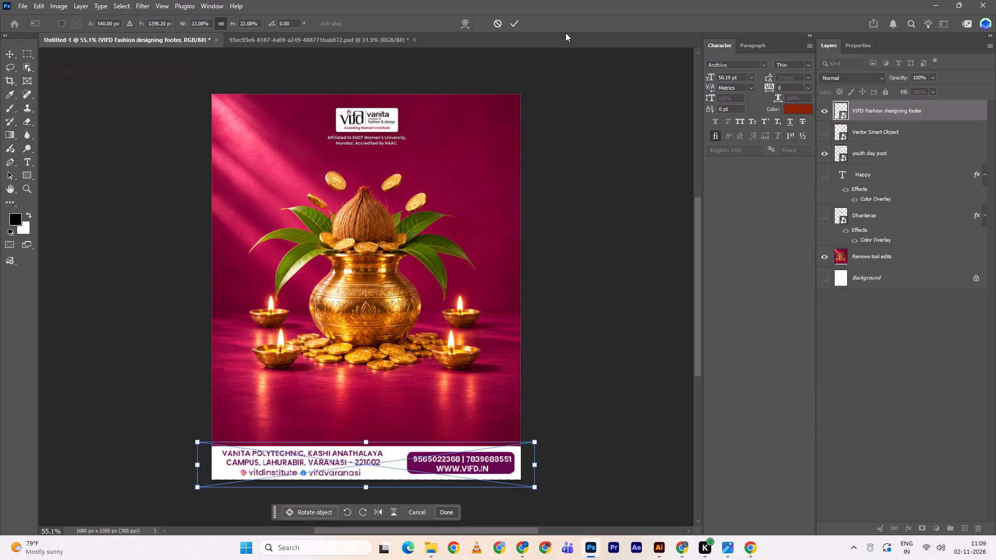
key(Down)
click(515, 20)
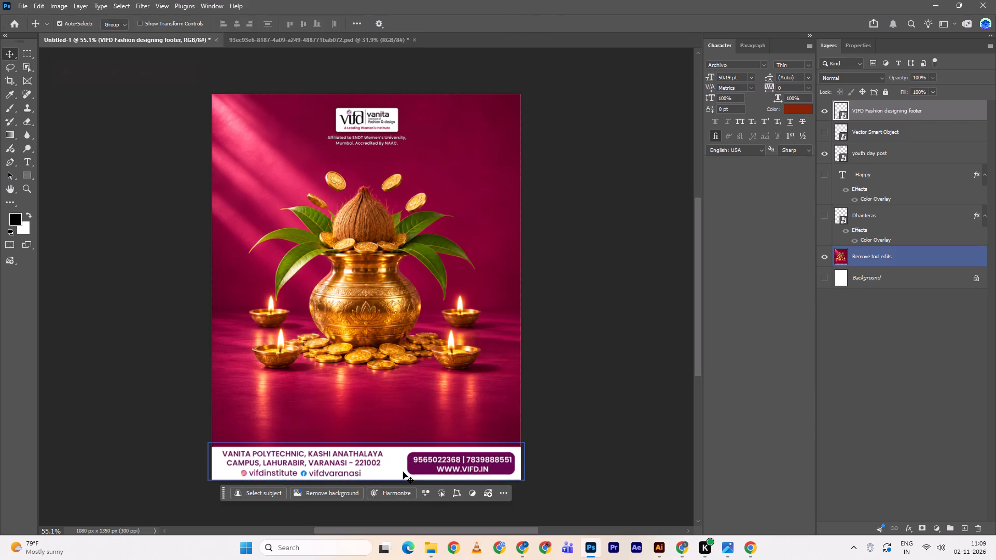
Scale the footer down proportionally to about 21.81% and nudge it slightly lower against the canvas's bottom edge.
key(ctrl+t)
alt+click(541, 467)
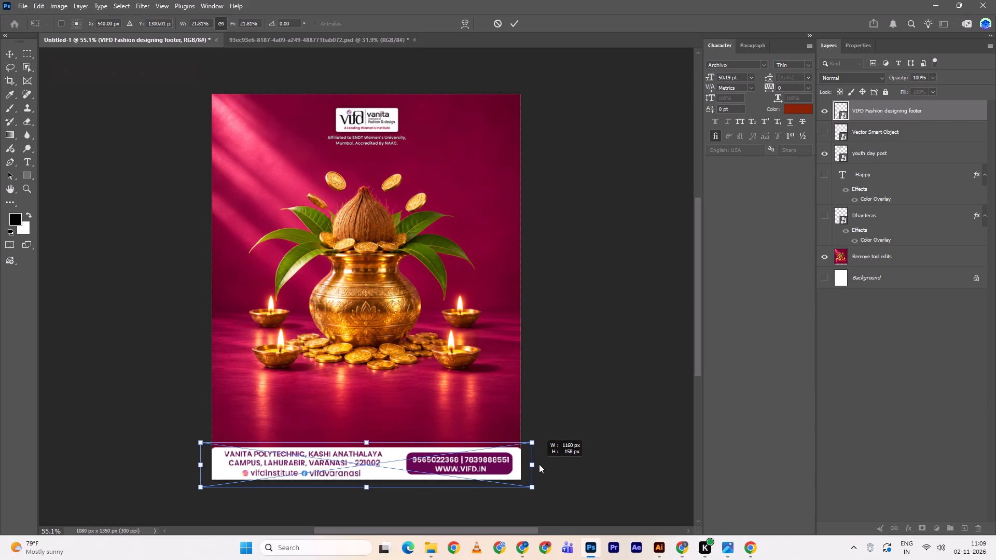
alt+click(539, 464)
key(Up)
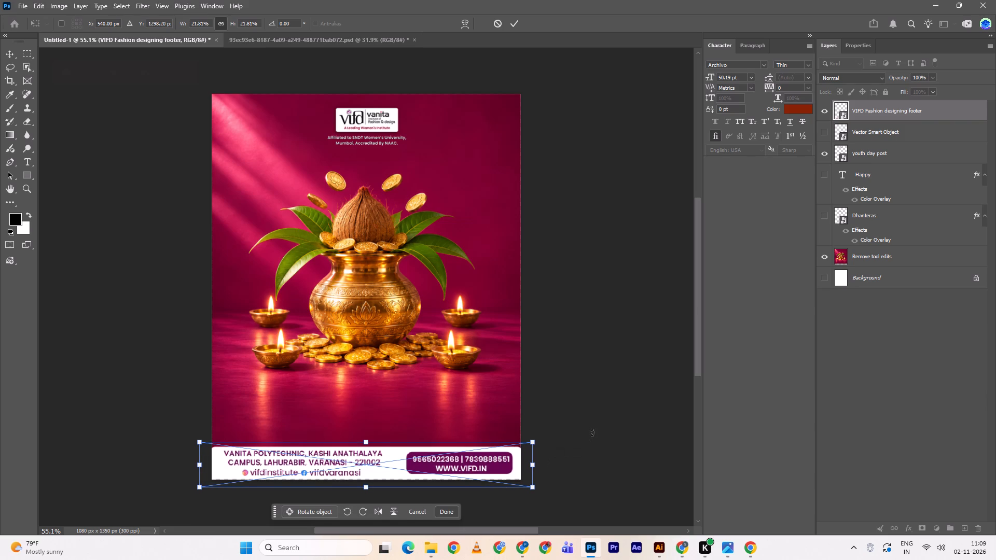
key(Down)
key(Down)
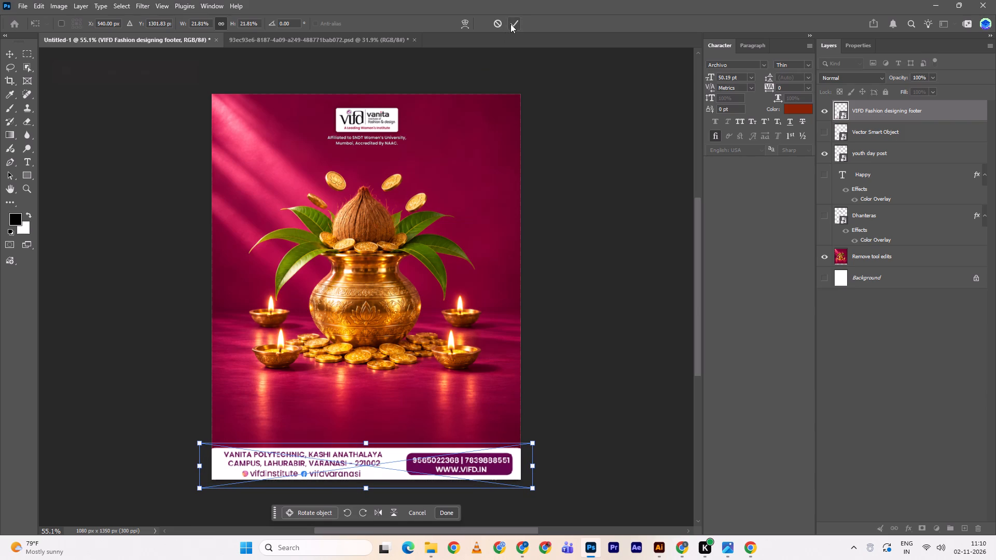
click(510, 24)
key(Left)
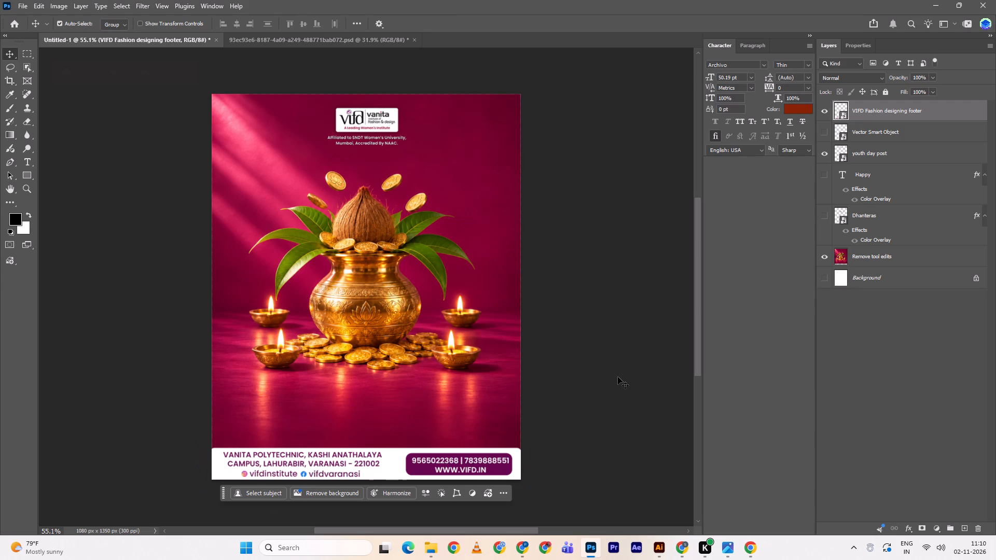
key(Down)
key(Right)
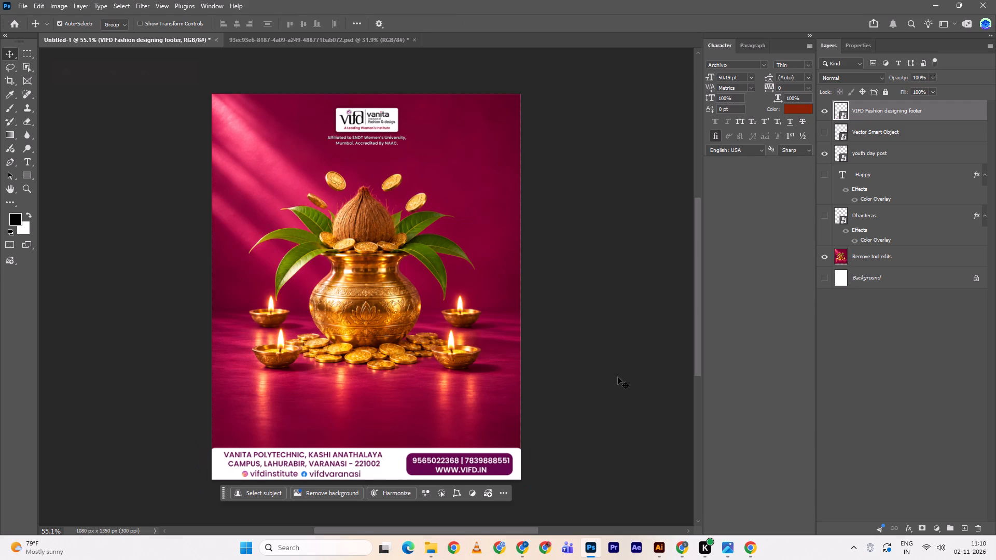
Scale the footer up proportionally to about 22.15%, nudge it up so it fills the full-width bottom strip, and deselect it.
key(ctrl+t)
alt+click(534, 466)
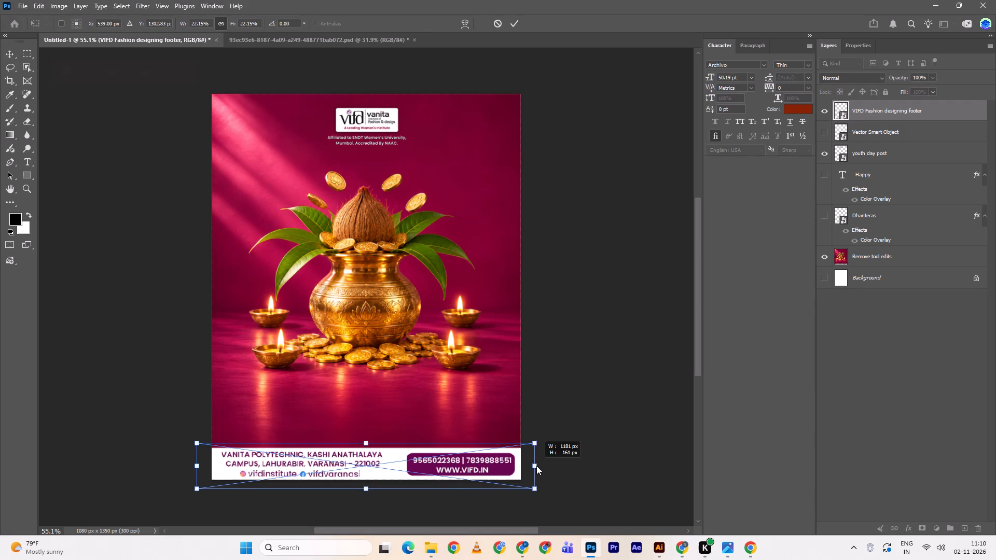
alt+click(536, 466)
click(513, 24)
key(Up)
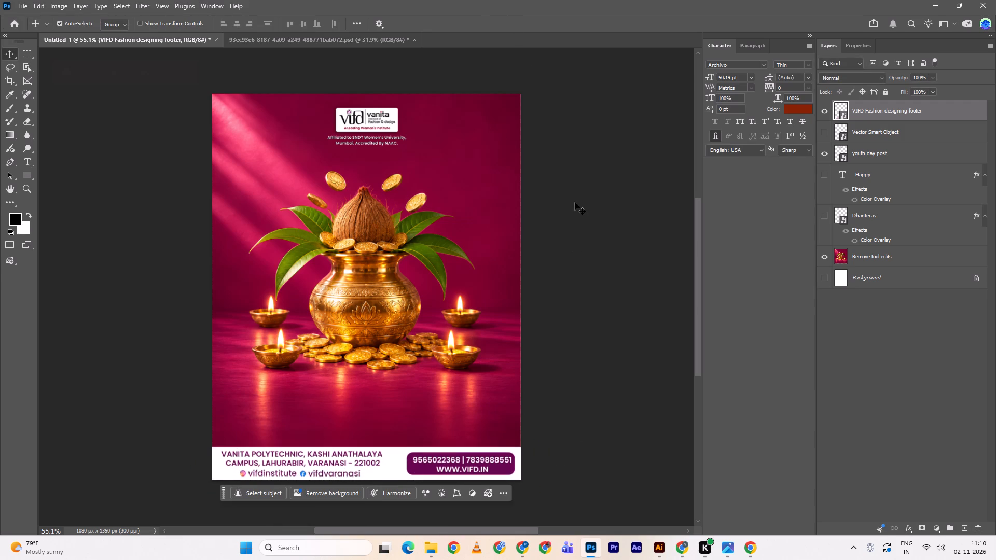
key(Up)
key(Up)
key(Down)
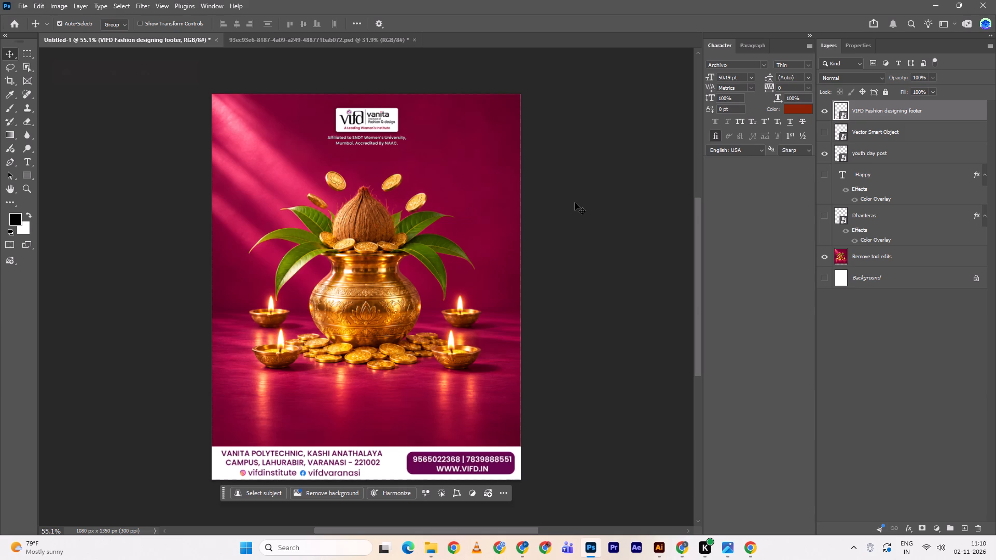
key(Down)
key(Down)
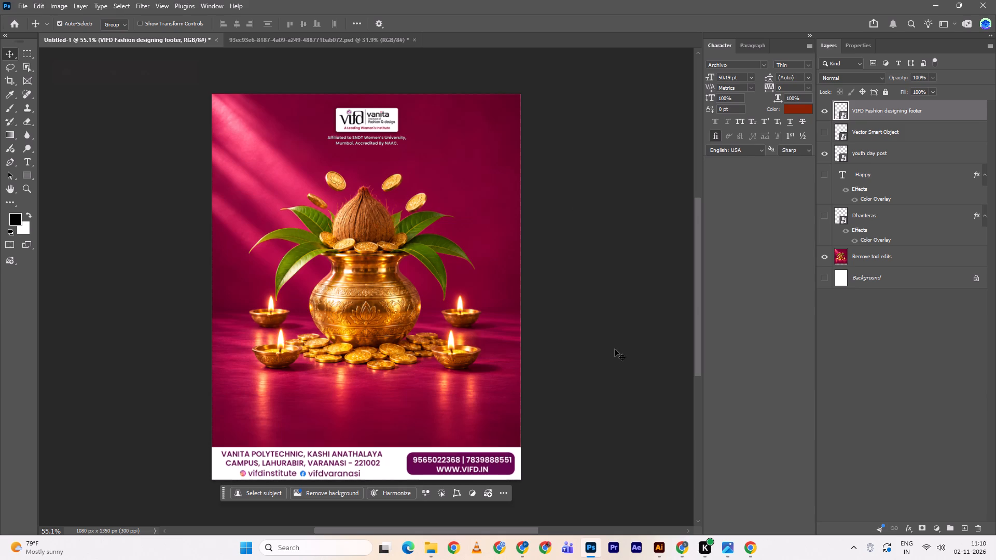
key(Up)
click(615, 349)
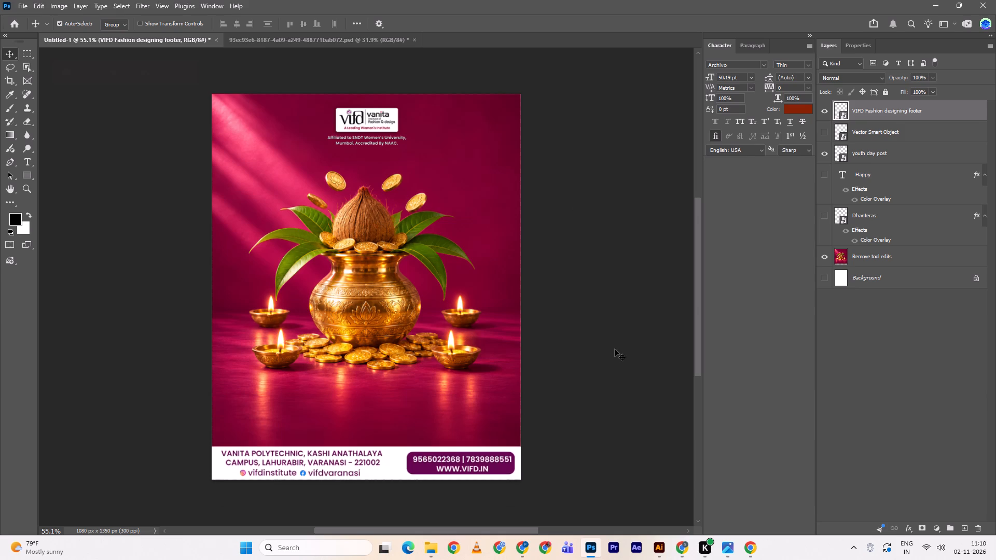
scroll(615, 349, up, 4)
scroll(615, 349, down, 2)
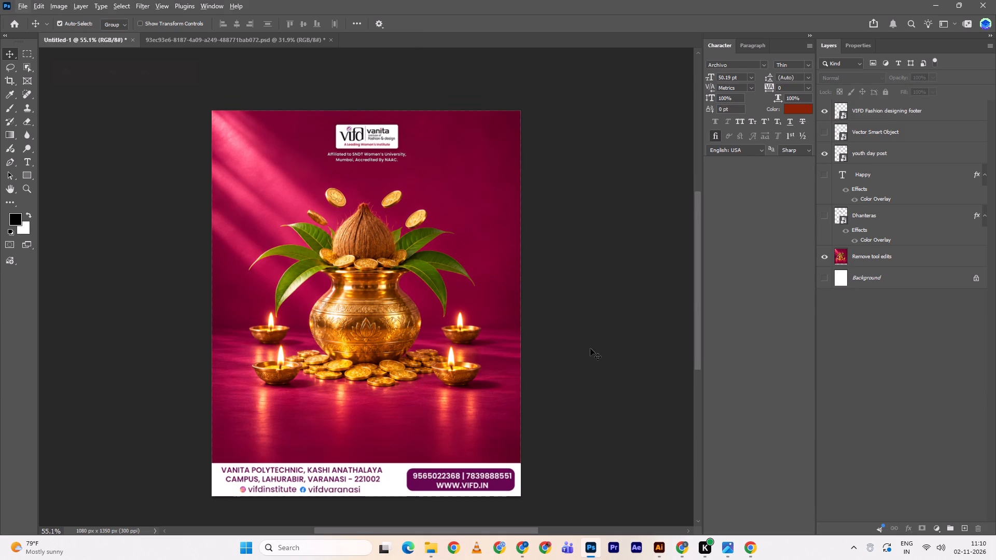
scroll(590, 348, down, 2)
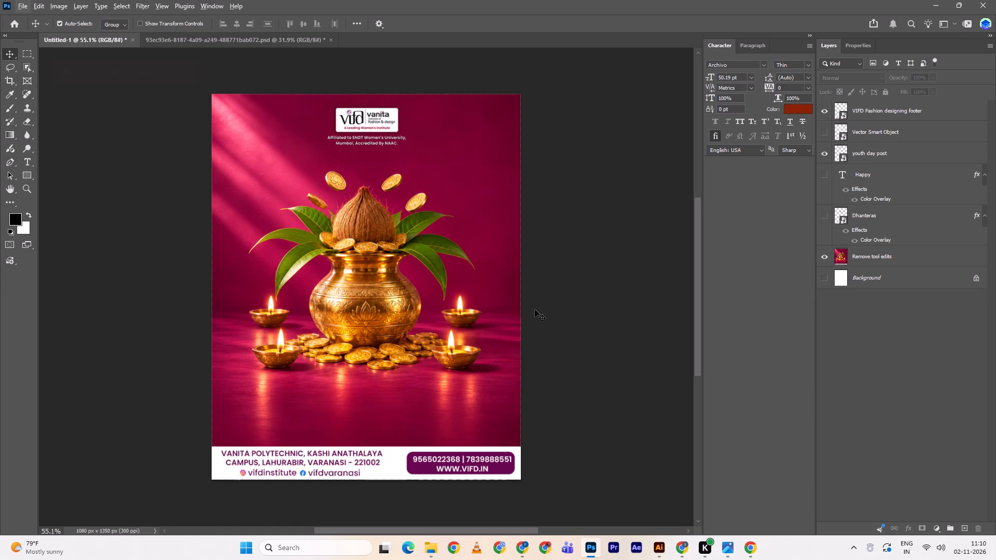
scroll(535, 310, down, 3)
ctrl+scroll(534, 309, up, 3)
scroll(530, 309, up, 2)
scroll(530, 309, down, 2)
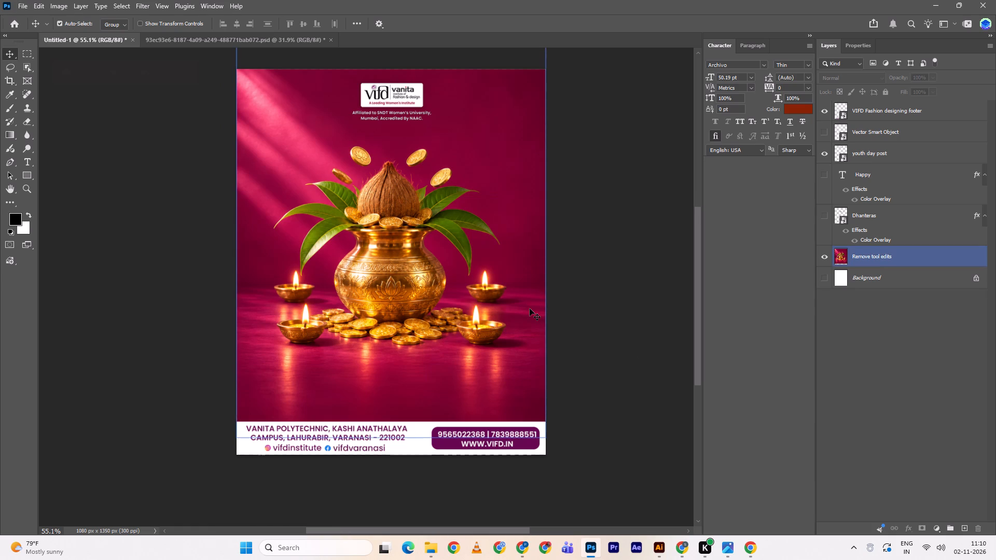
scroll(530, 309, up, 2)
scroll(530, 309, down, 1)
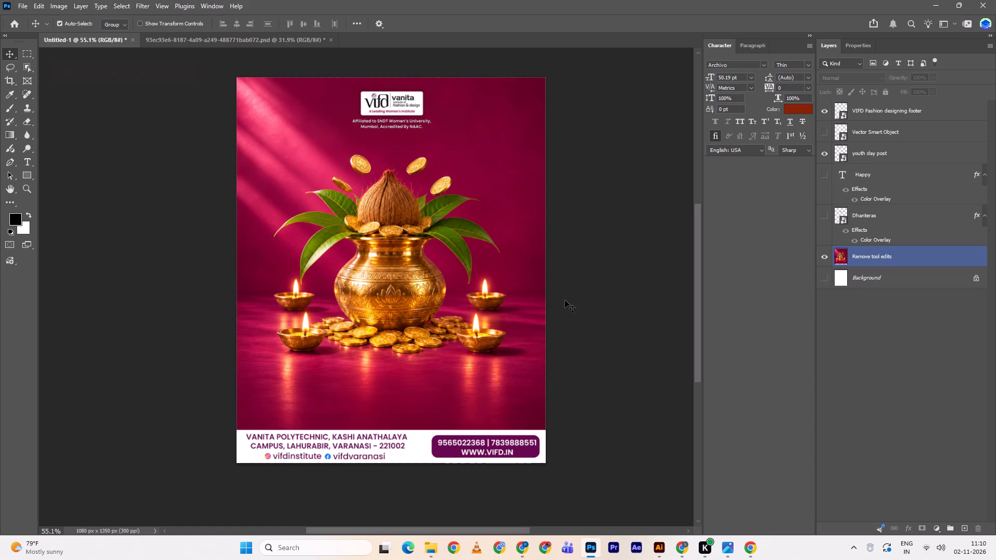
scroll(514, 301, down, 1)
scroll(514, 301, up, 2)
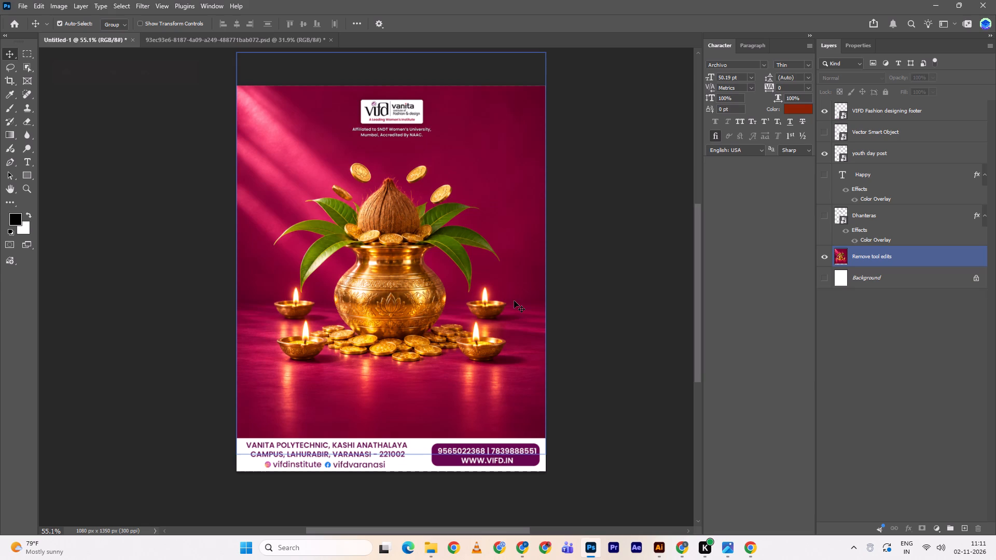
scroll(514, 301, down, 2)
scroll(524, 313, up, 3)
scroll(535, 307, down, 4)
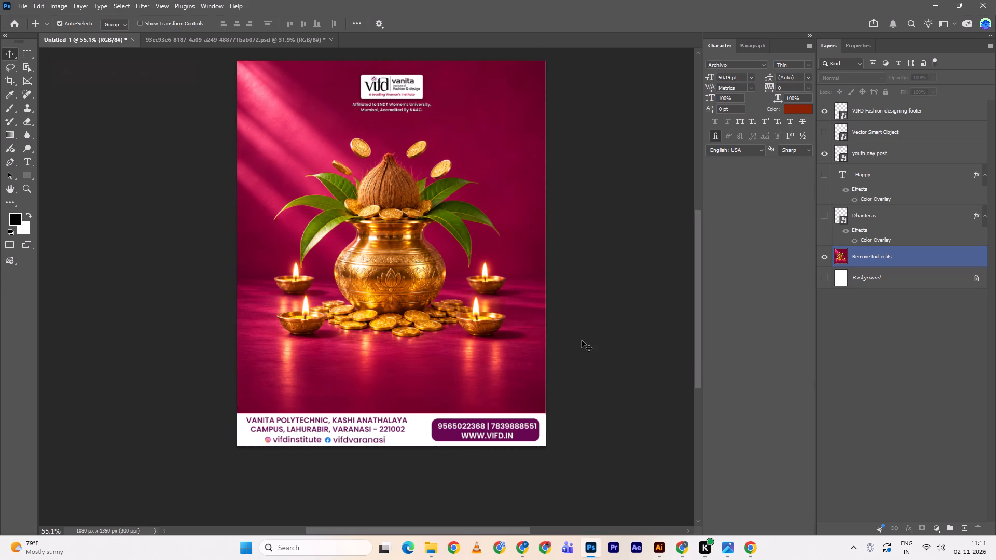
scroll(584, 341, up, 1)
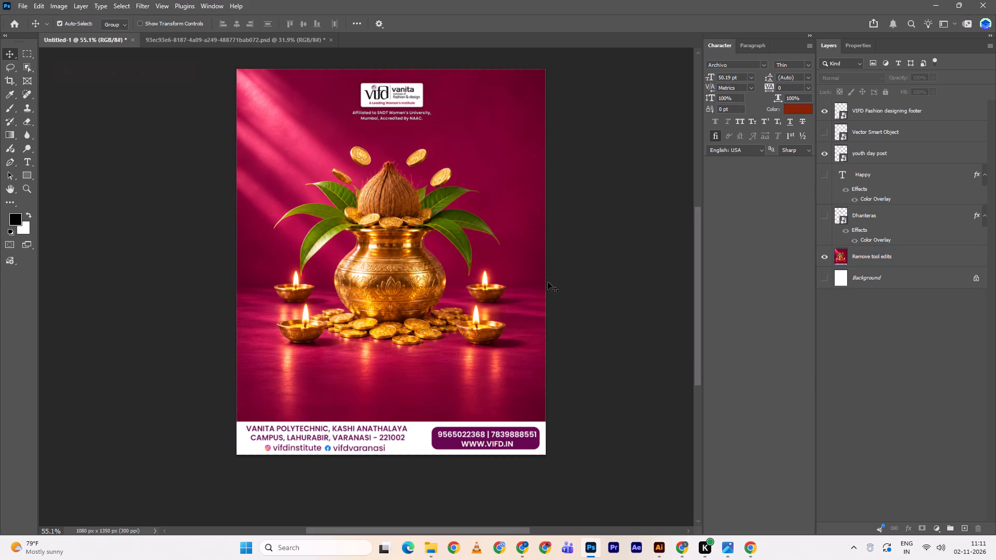
Show the Vector Smart Object lettering and move it below the pot's coins, centred at about X 538.5, Y 1068.6 px.
double_click(824, 128)
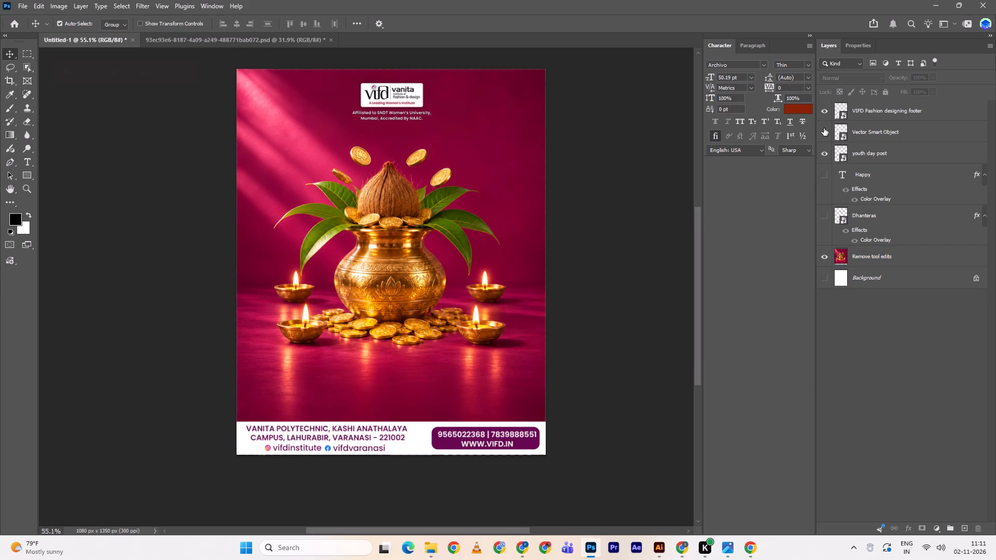
click(822, 133)
key(ctrl+t)
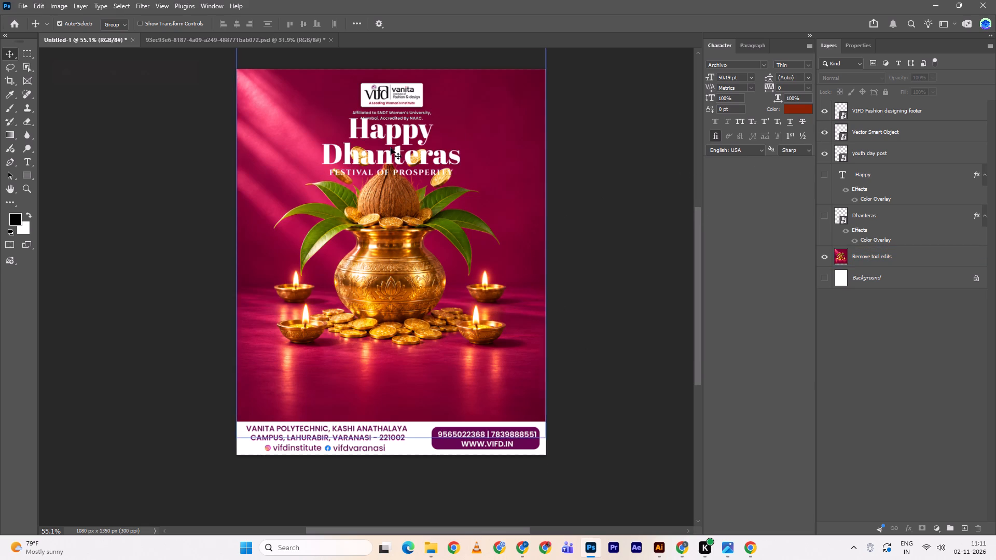
key(ctrl+t)
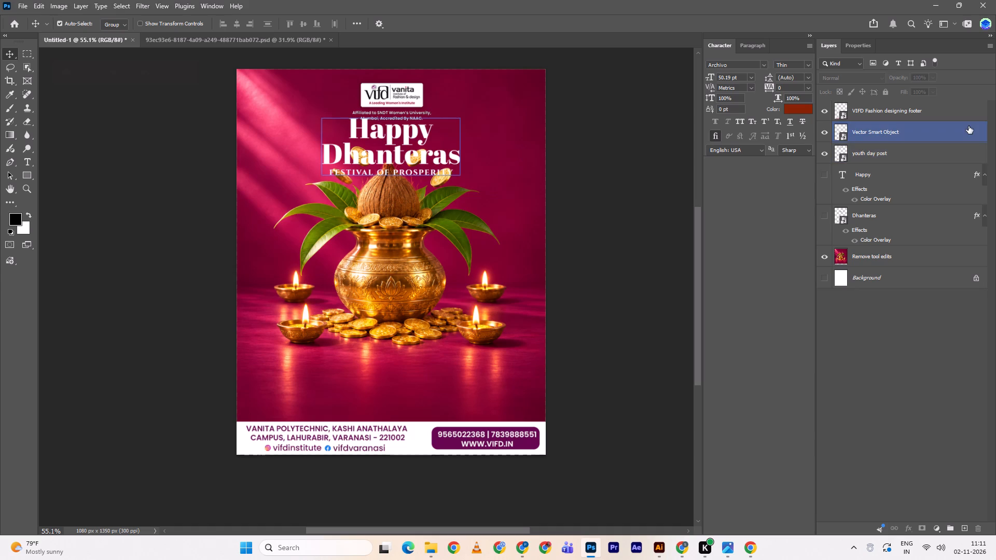
click(969, 126)
key(ctrl+t)
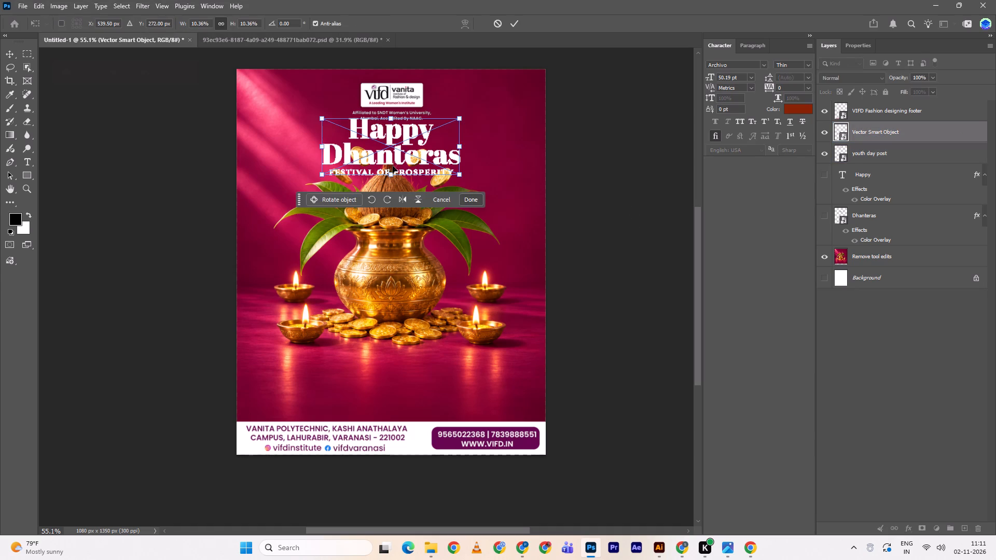
drag(395, 162, 394, 390)
click(394, 390)
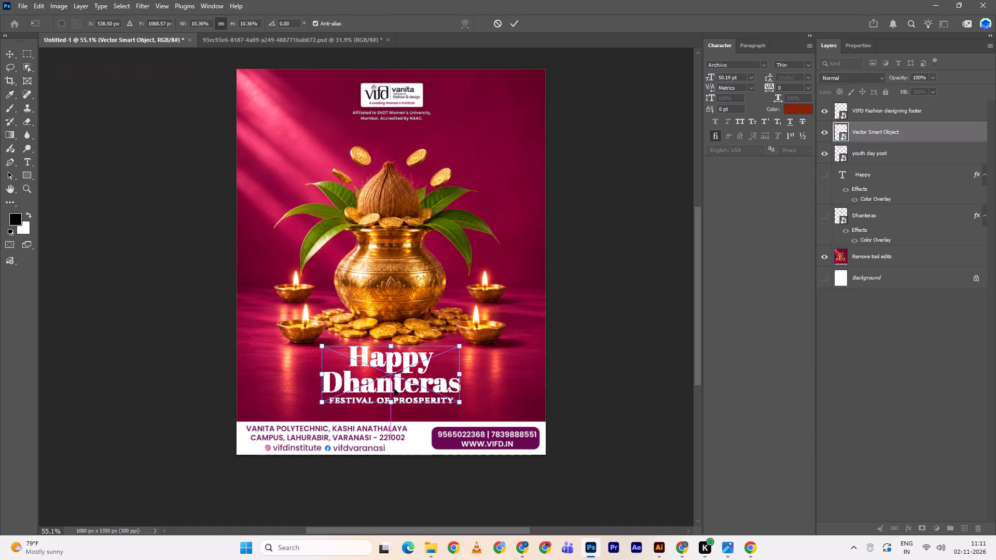
click(516, 22)
click(606, 312)
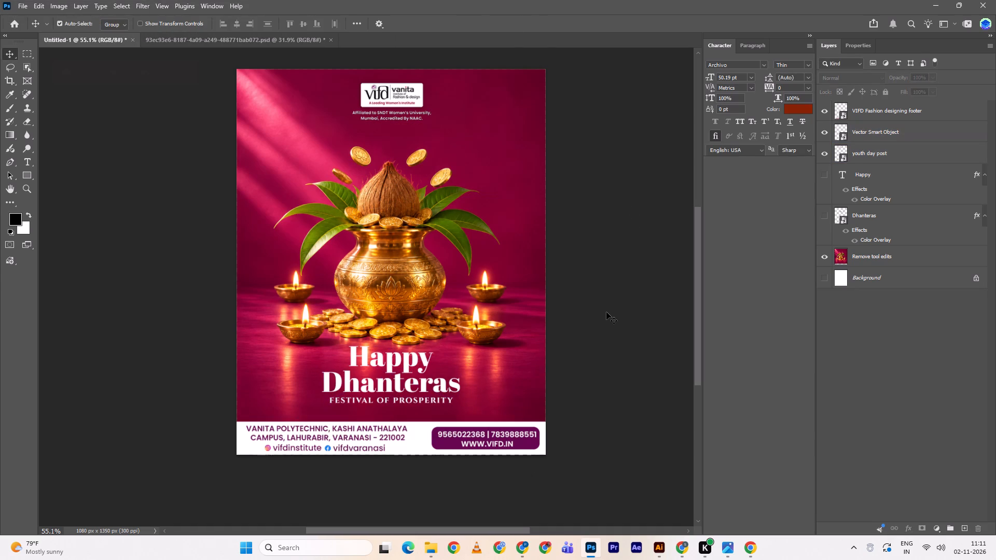
Nudge the white Happy Dhanteras, Festival of Prosperity lettering slightly lower, between the coins and the footer, and deselect it.
scroll(606, 312, up, 1)
scroll(606, 312, down, 1)
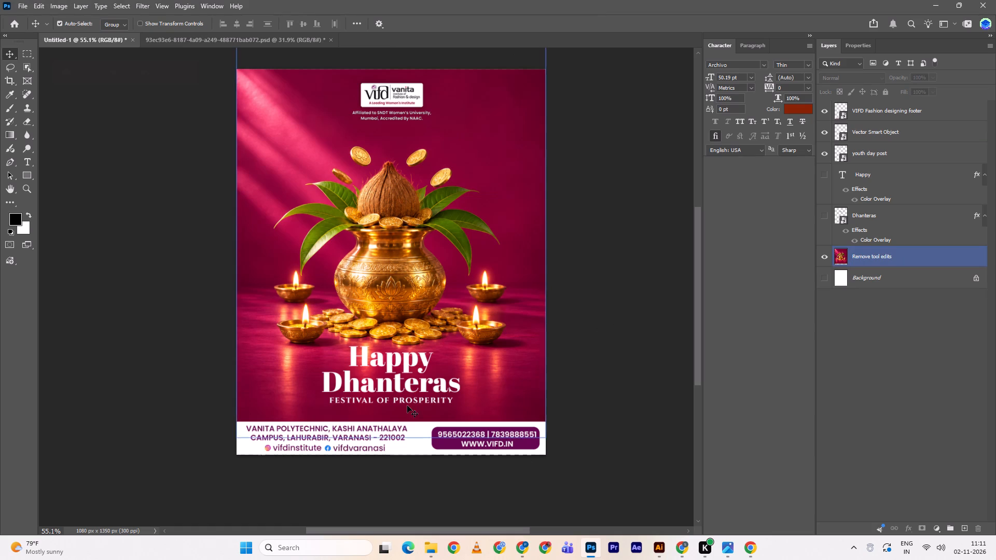
drag(409, 386, 407, 391)
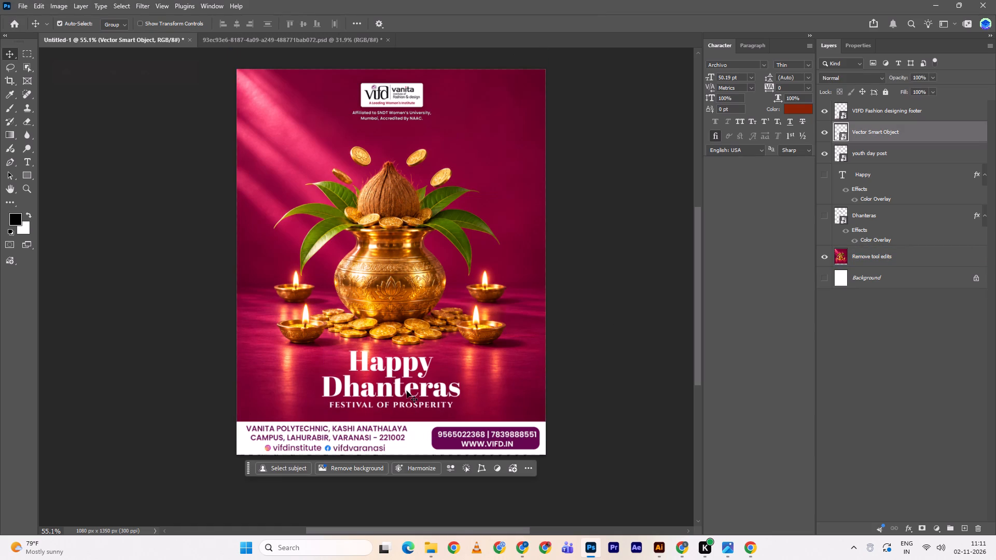
click(627, 339)
scroll(627, 339, up, 1)
scroll(627, 339, down, 1)
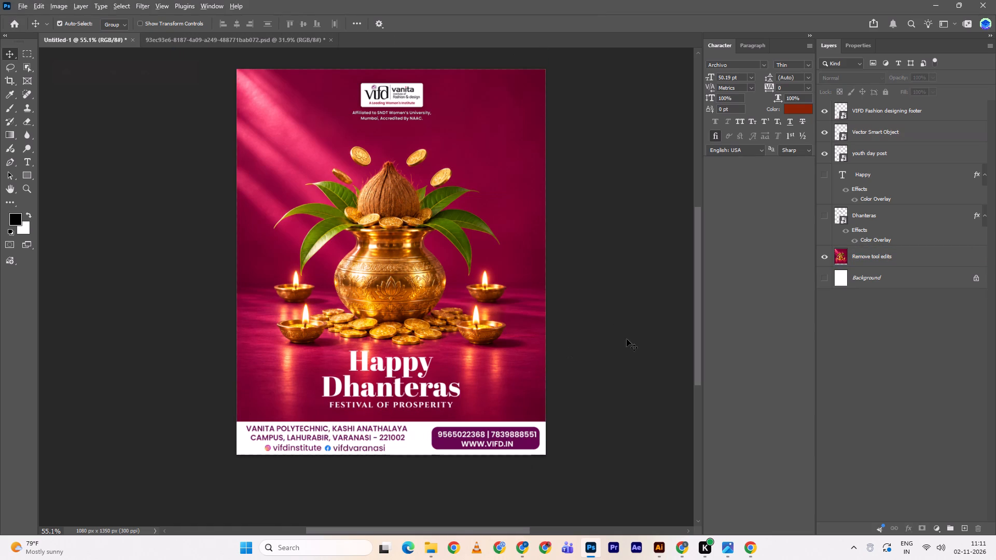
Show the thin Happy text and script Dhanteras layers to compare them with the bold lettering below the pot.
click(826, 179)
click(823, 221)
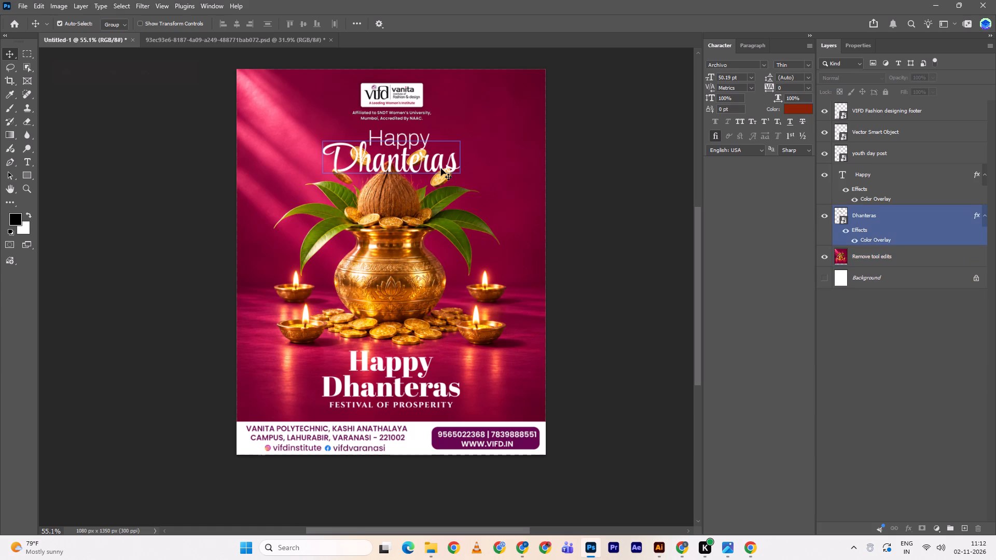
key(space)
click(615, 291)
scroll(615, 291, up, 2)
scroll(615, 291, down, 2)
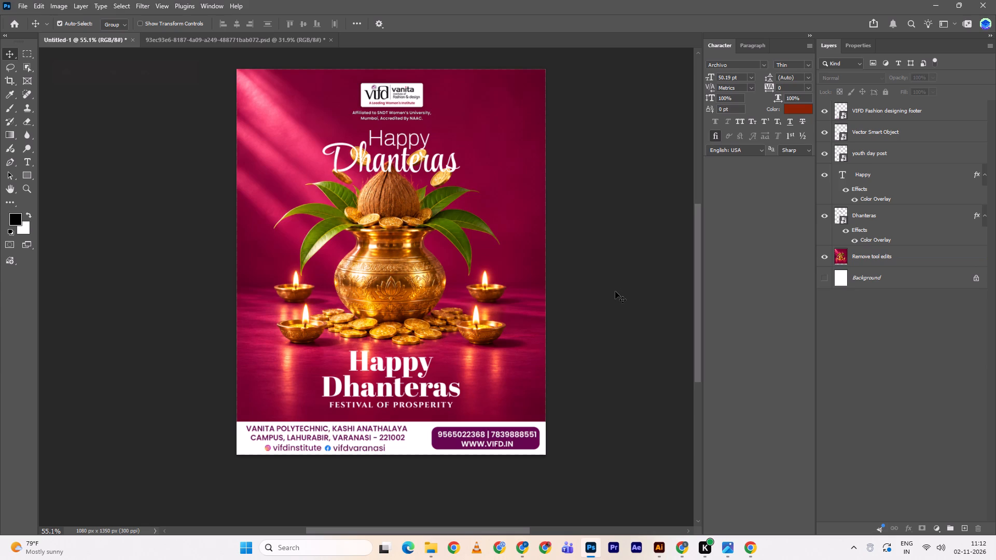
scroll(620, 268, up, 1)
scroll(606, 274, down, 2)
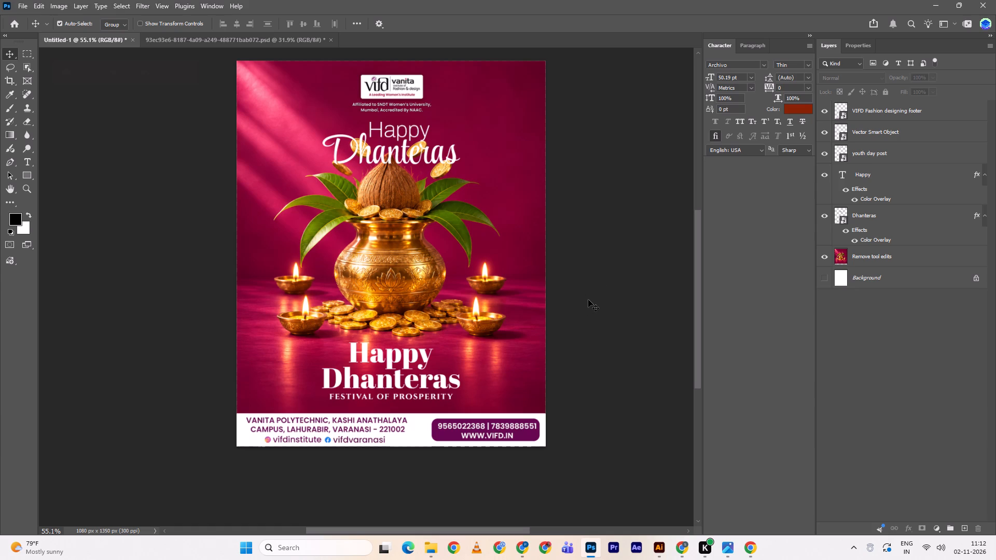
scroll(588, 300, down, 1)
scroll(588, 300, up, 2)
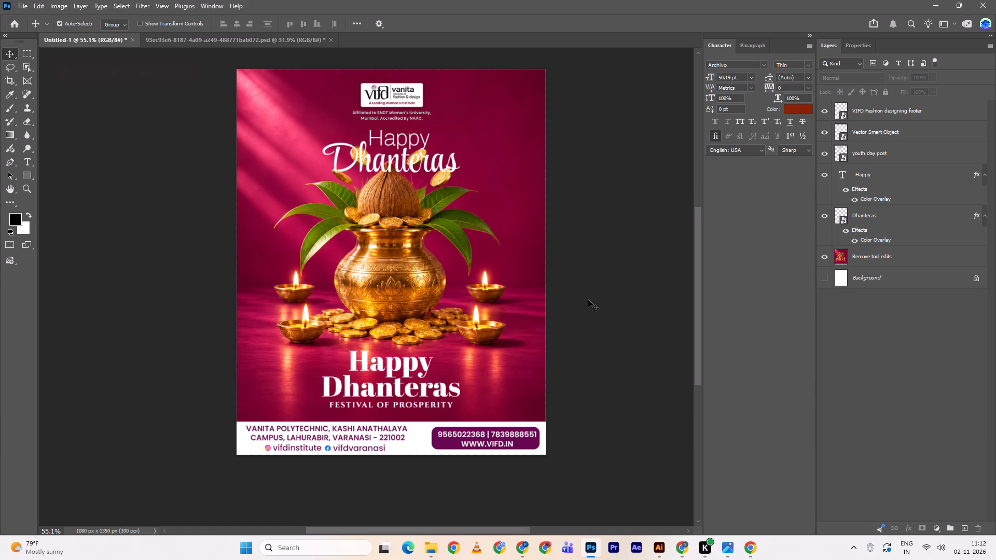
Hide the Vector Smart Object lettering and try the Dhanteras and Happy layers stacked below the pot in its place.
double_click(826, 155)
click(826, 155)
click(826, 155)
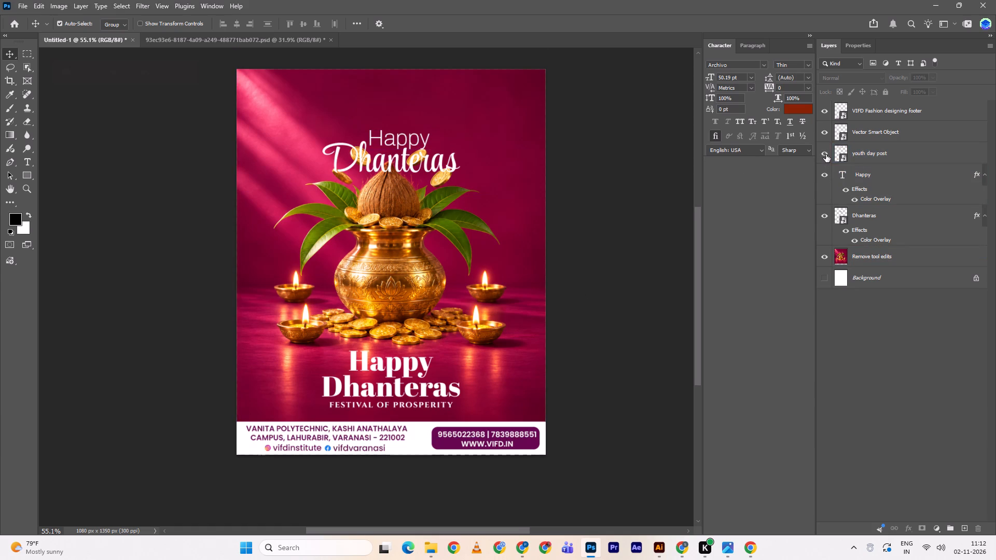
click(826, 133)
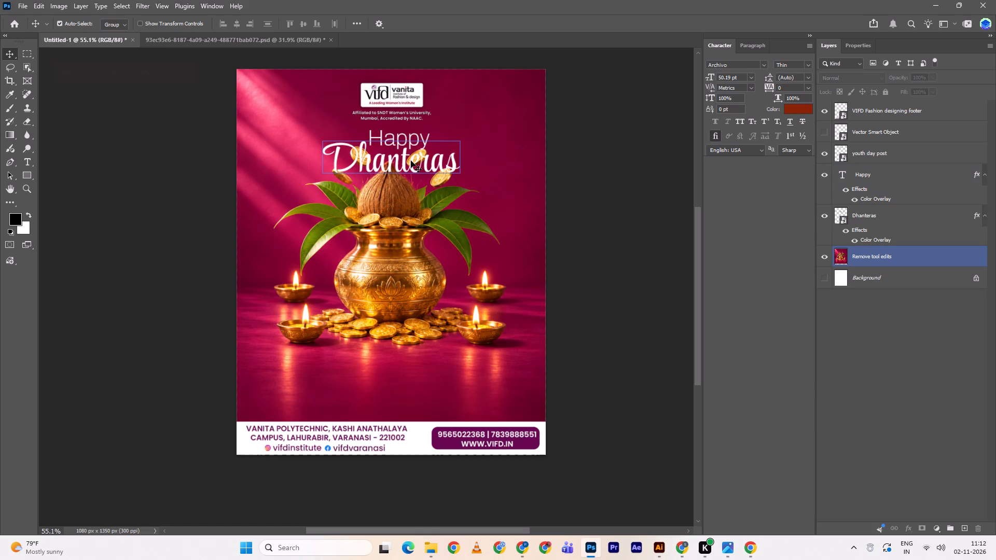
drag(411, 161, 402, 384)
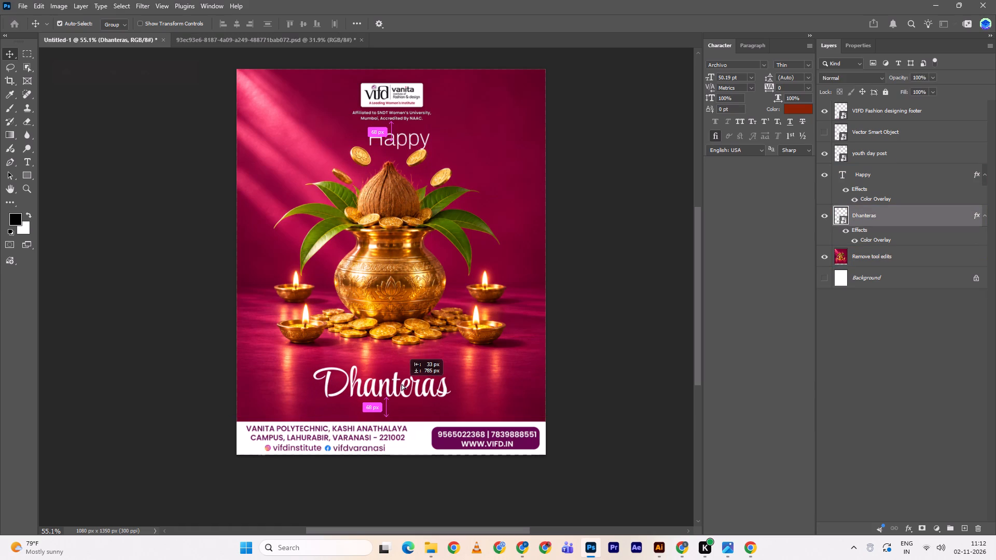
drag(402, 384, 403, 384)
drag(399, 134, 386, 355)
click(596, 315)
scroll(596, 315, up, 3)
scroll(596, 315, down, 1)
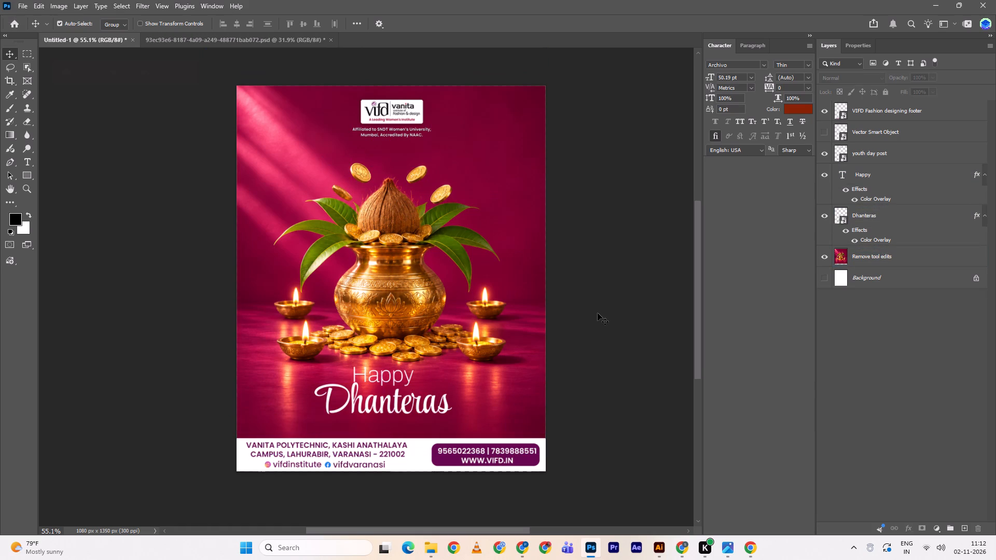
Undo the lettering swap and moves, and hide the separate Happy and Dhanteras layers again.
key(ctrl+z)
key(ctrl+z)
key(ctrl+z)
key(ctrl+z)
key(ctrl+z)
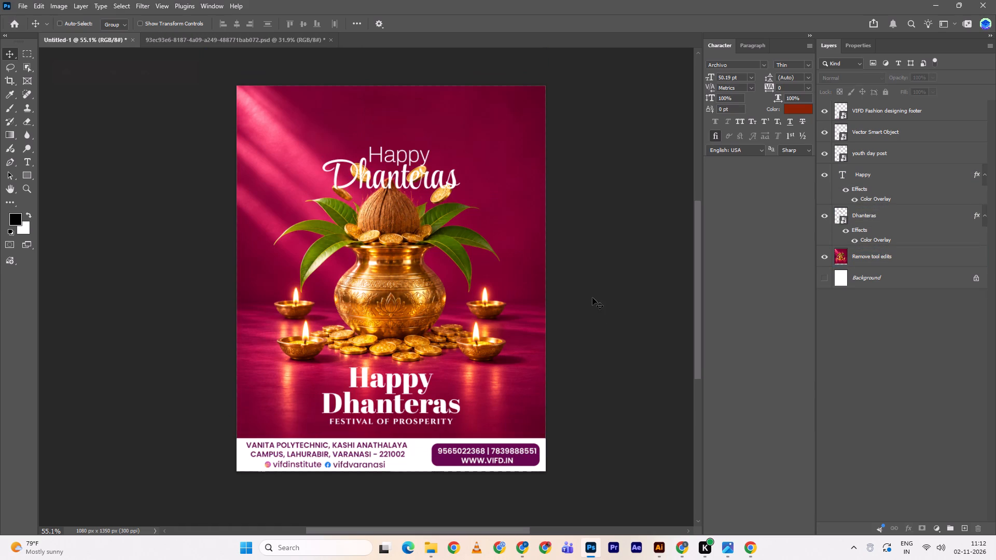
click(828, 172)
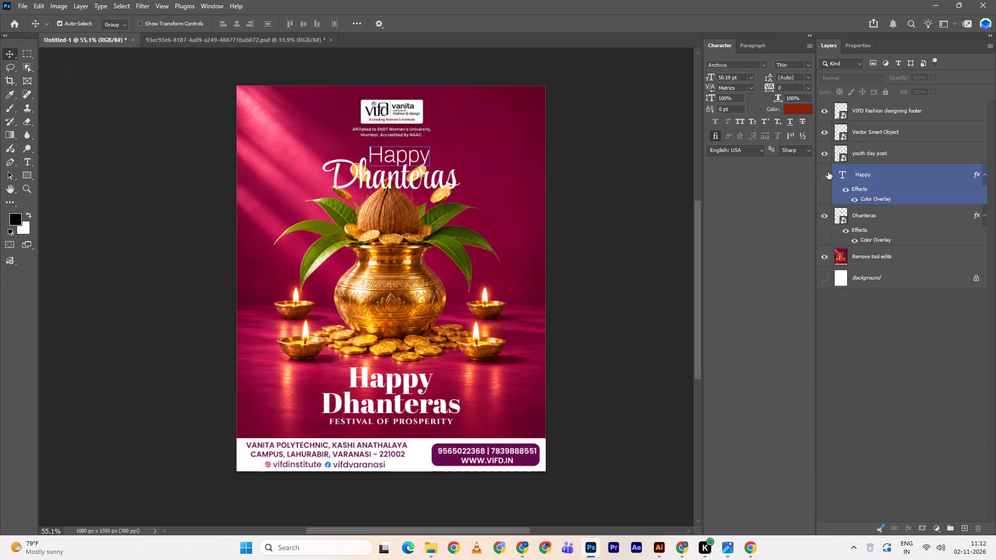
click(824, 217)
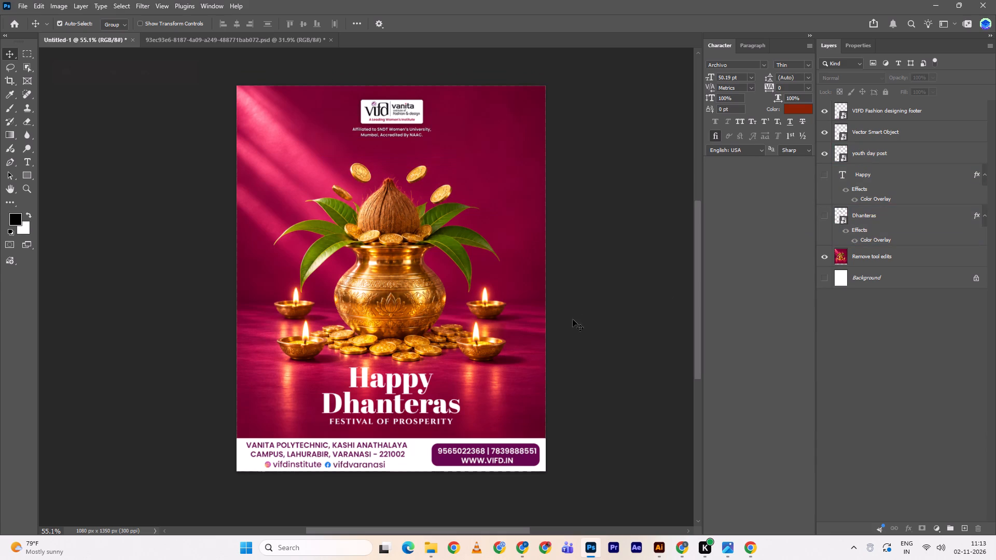
Move the pot image up, scale it proportionally to about 113.09%, and place its centre at about X 540, Y 571 px.
drag(478, 316, 479, 304)
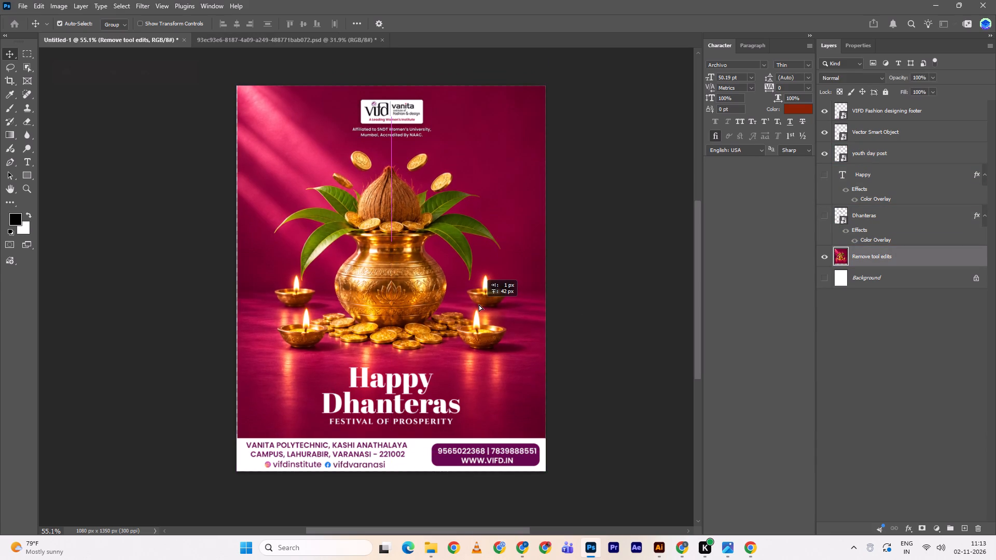
drag(479, 304, 478, 303)
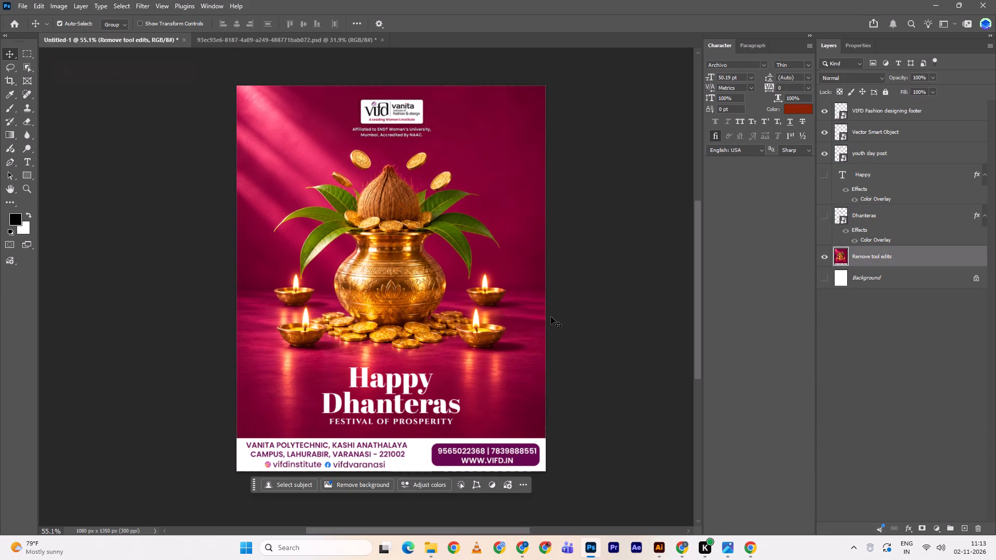
key(ctrl+t)
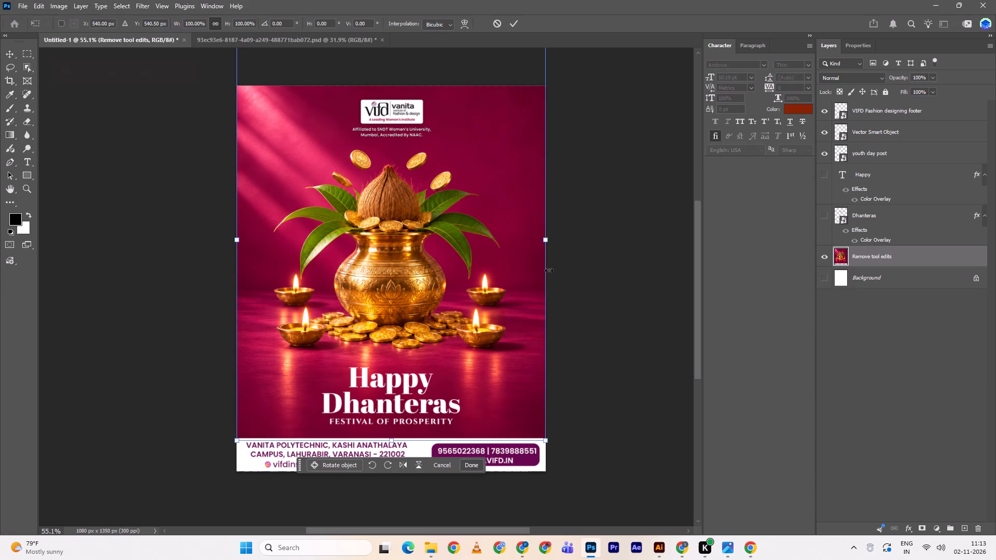
alt+drag(549, 242, 569, 233)
drag(504, 260, 504, 264)
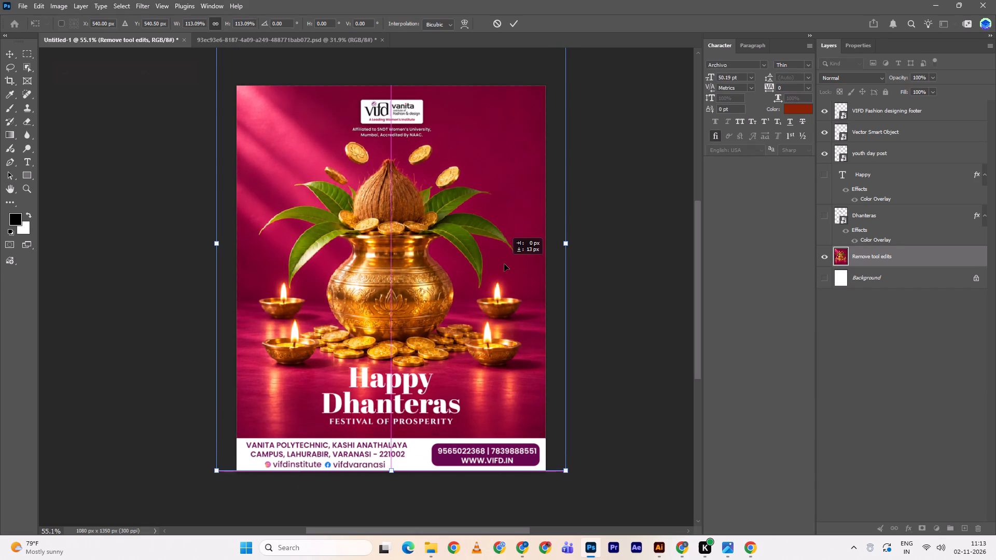
drag(504, 264, 504, 269)
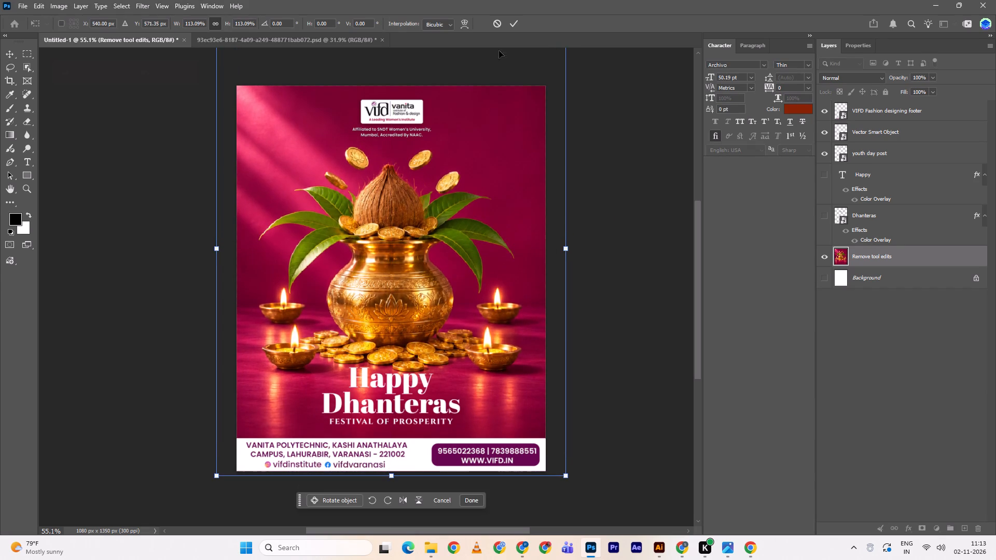
click(510, 21)
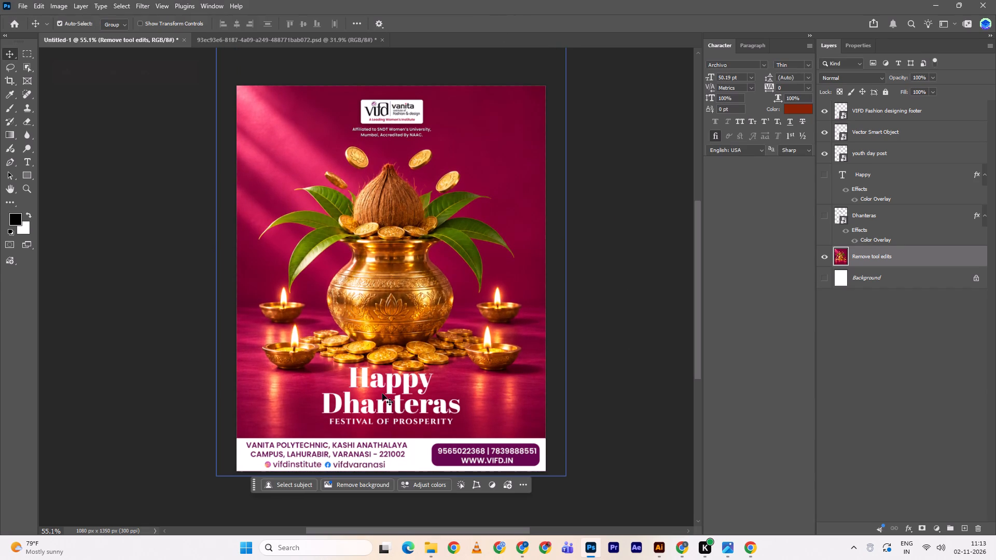
Move the enlarged pot image up to about X 541, Y 522.5 px so its coins clear the Happy Dhanteras lettering.
drag(475, 358, 478, 343)
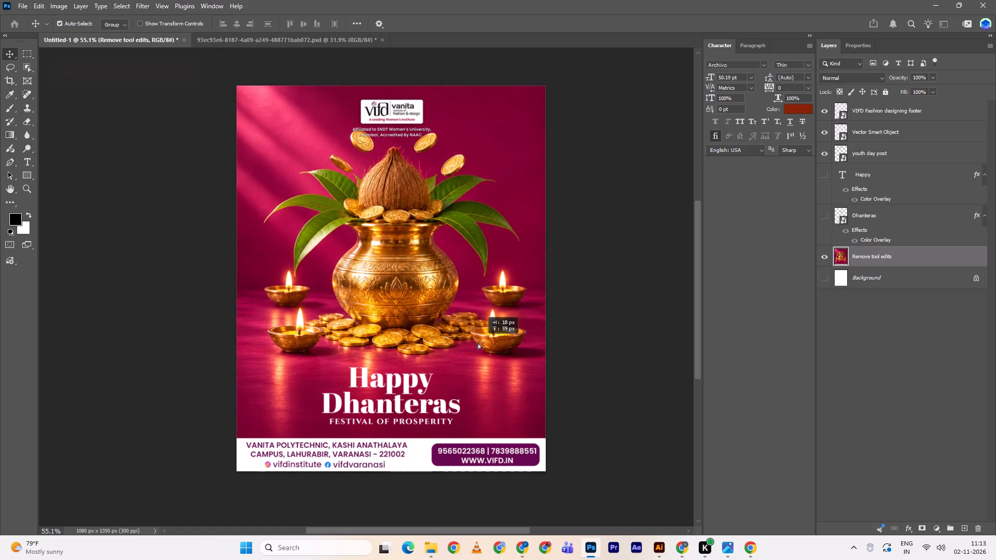
drag(478, 343, 478, 344)
Scale the pot image proportionally to about 95.85% and place its centre at about X 538.5, Y 546 px.
key(ctrl+t)
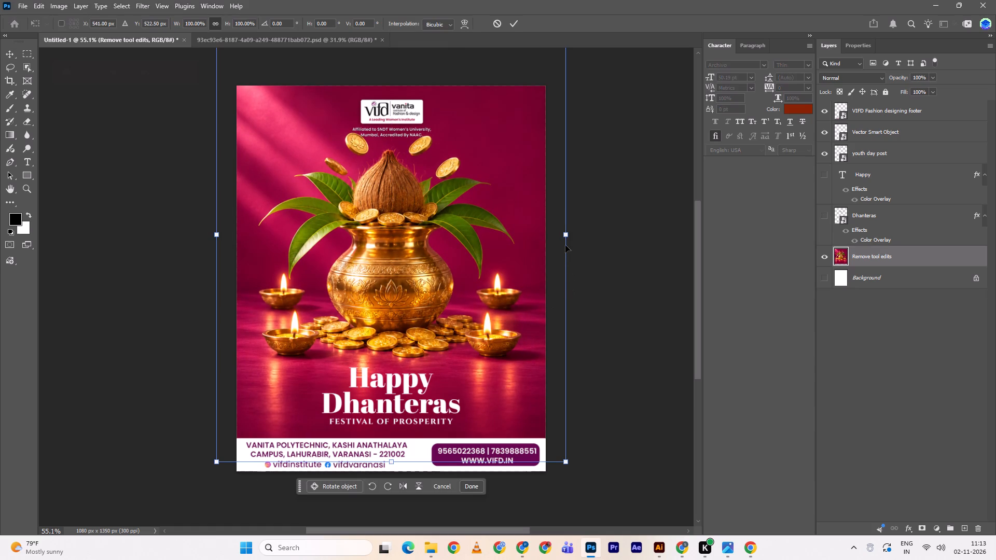
drag(566, 232, 559, 235)
drag(506, 252, 506, 259)
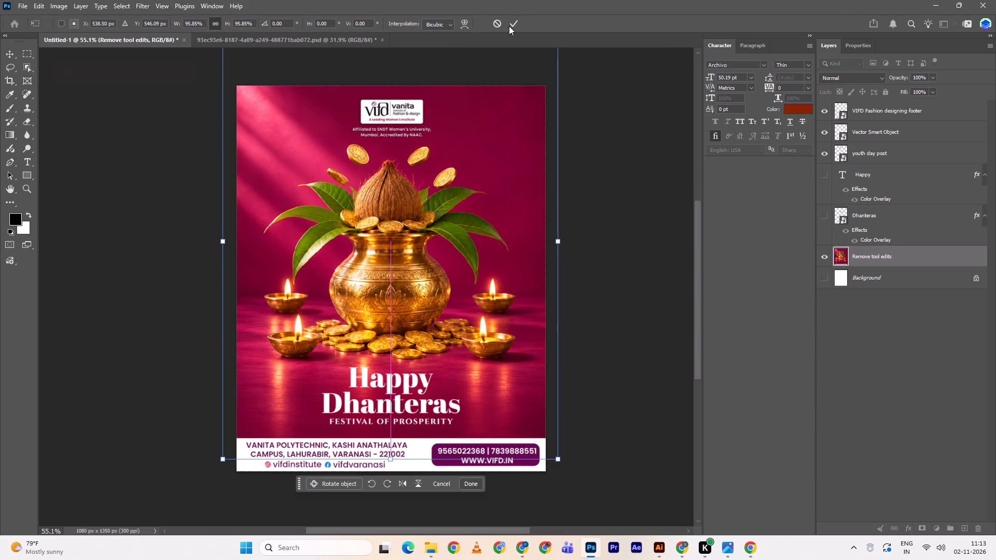
click(509, 26)
alt+scroll(448, 392, up, 1)
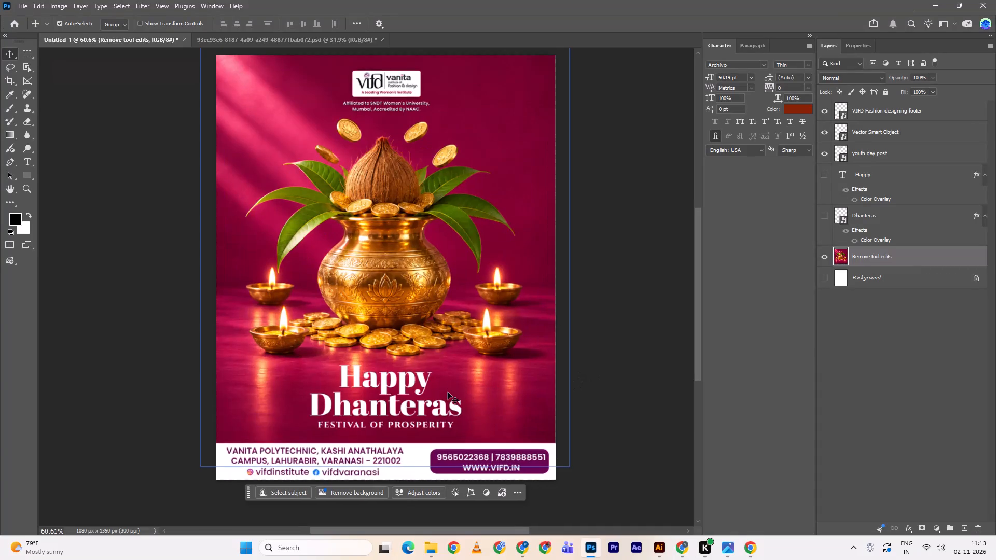
alt+scroll(448, 392, down, 2)
alt+scroll(448, 390, up, 1)
key(alt+Tab)
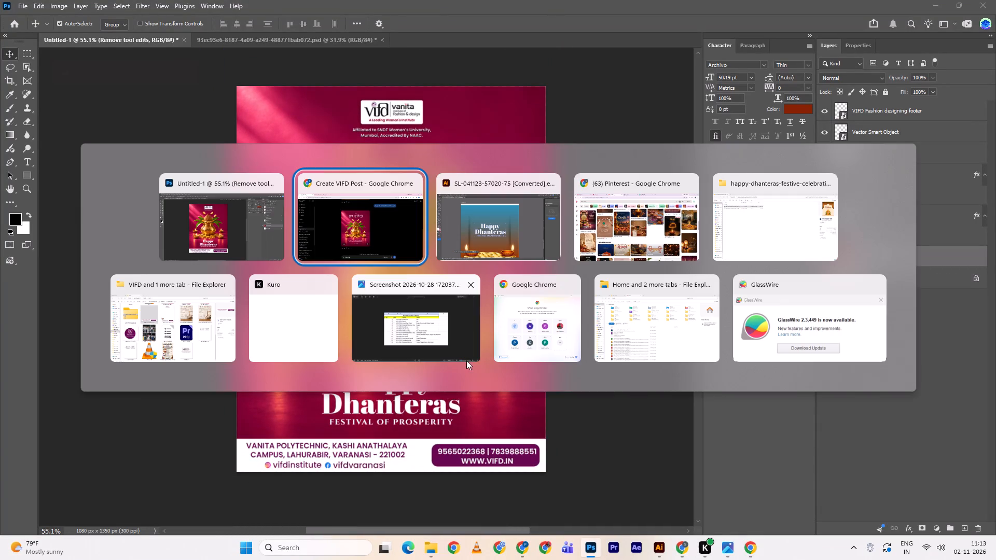
key(alt+Tab)
key(alt+Tab)
key(alt+Tab)
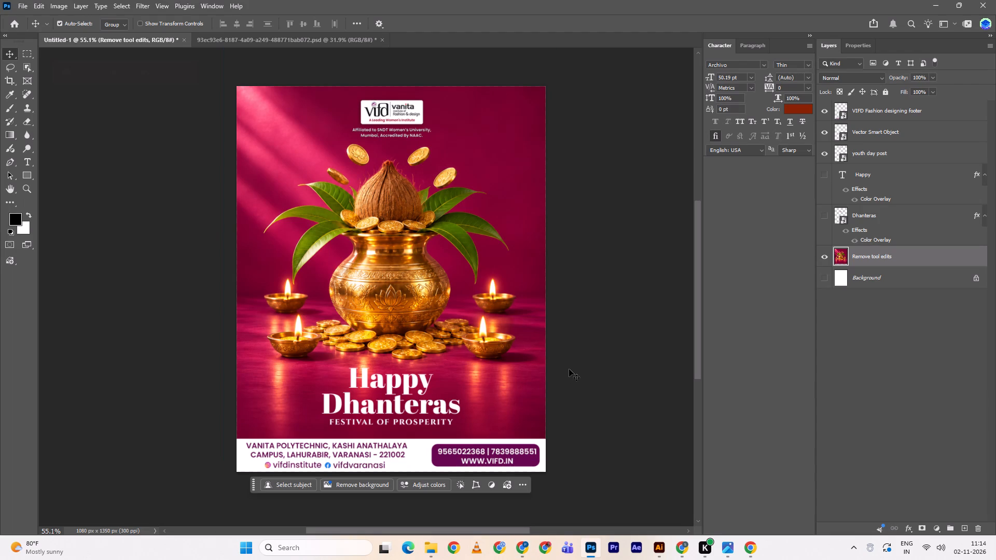
scroll(569, 369, down, 1)
double_click(404, 397)
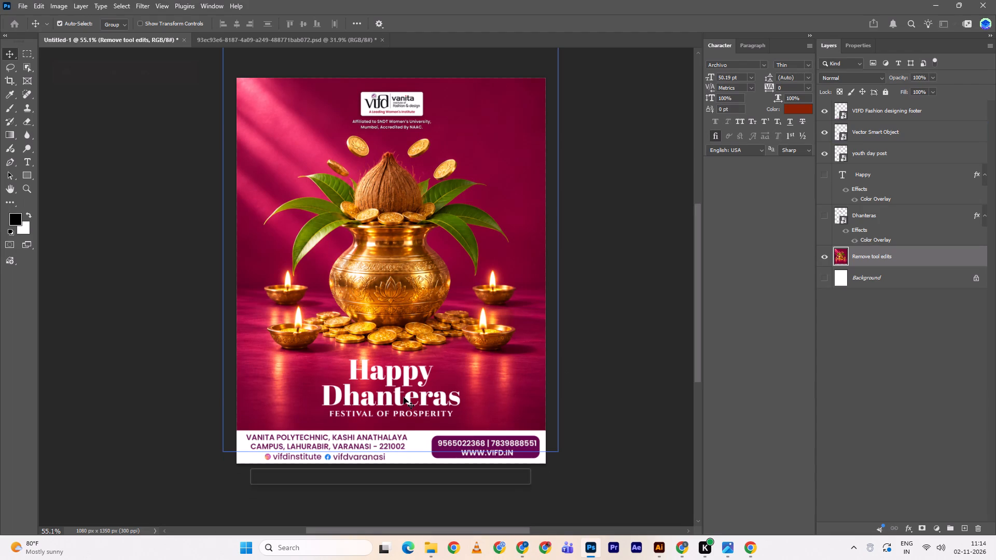
click(409, 400)
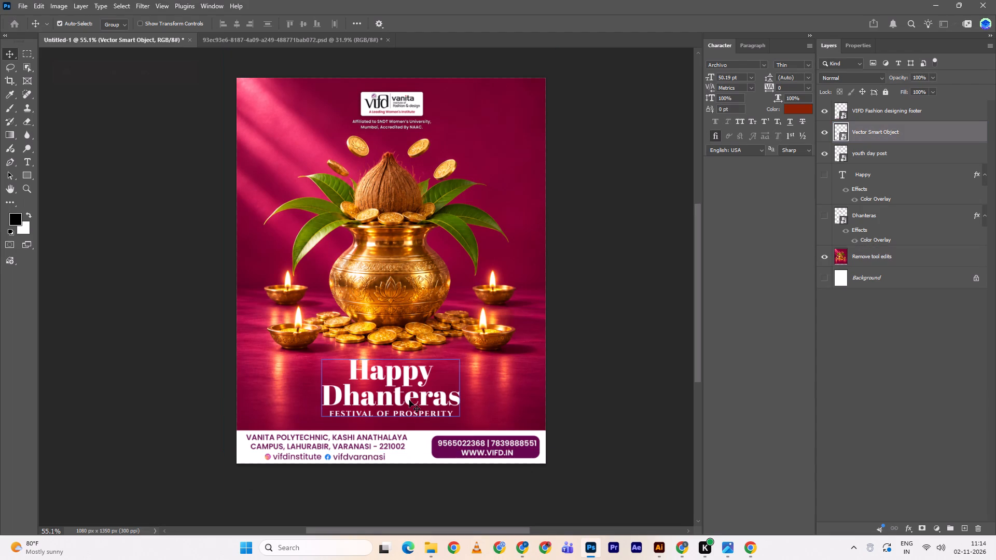
click(408, 397)
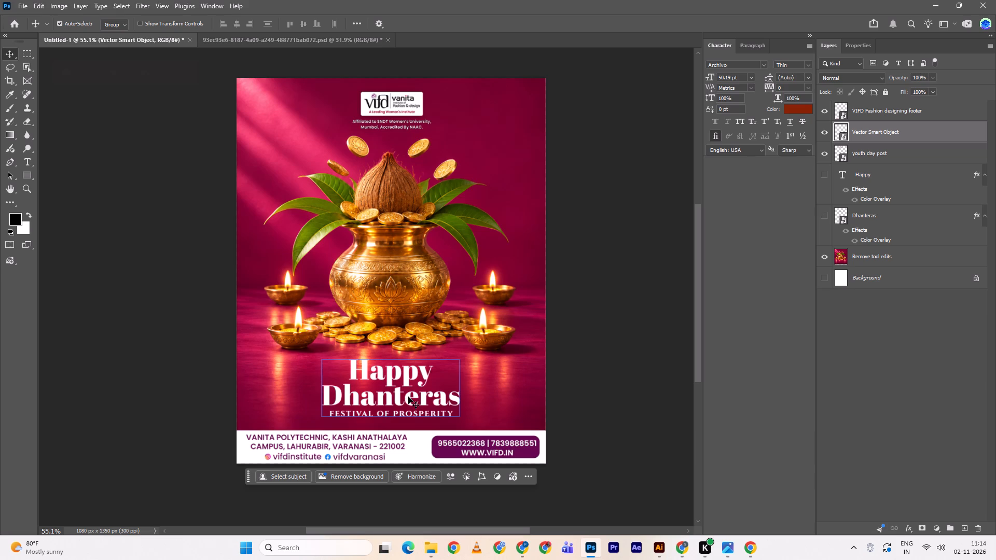
key(Up)
key(Up)
key(Up)
key(Up)
key(Up)
key(Up)
key(Up)
key(Down)
key(Down)
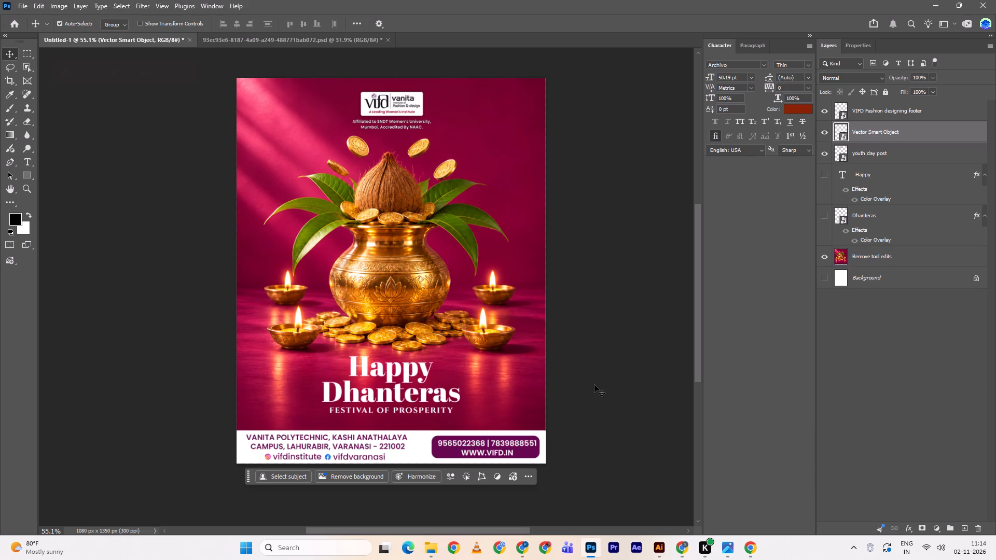
key(Down)
key(Down)
key(Down)
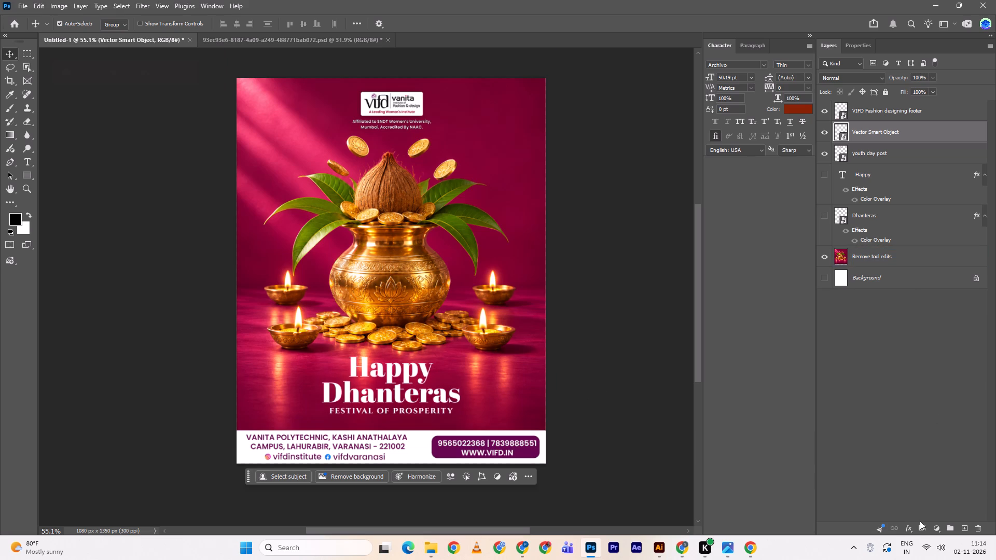
Apply a dark Drop Shadow to the Happy Dhanteras lettering with Normal blending, 121° angle, 9 px distance and 7 px size.
click(909, 524)
click(911, 520)
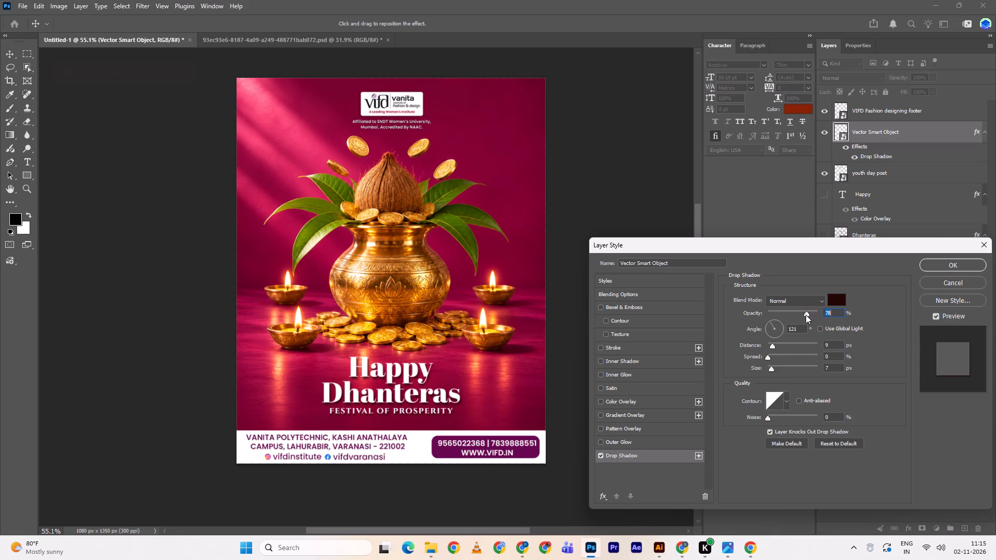
click(769, 369)
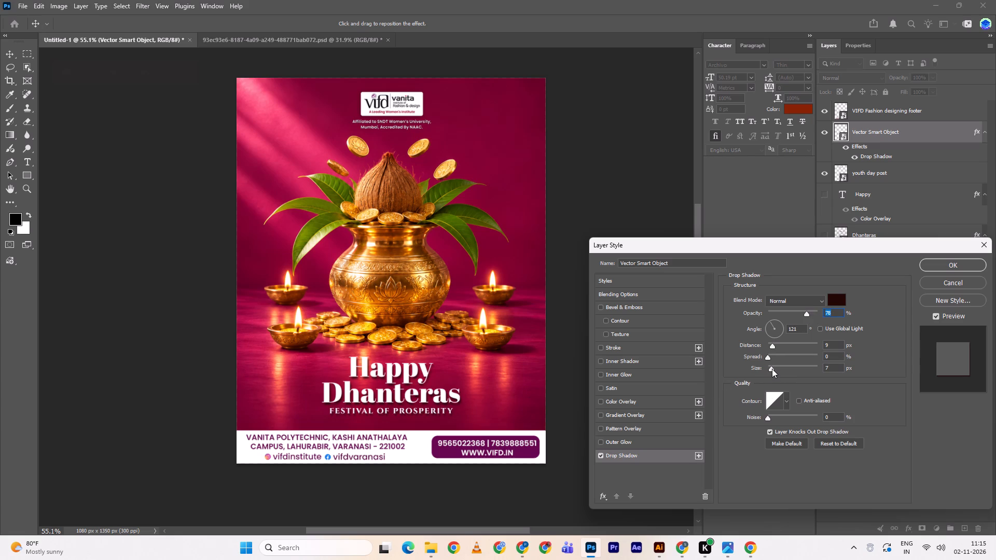
click(772, 369)
click(958, 264)
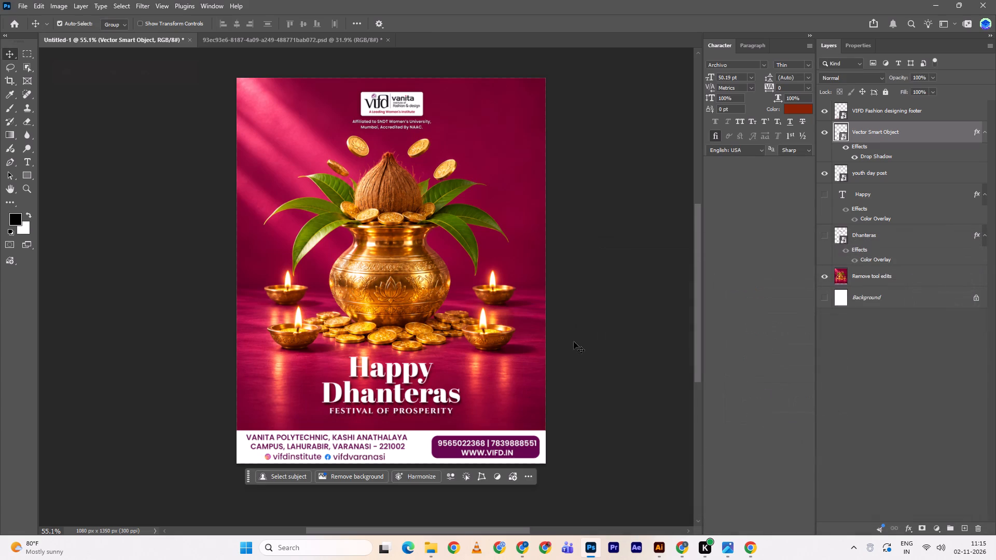
Examine the whole post at slightly different magnifications to check the shadowed lettering, pot image, logo and footer together.
scroll(557, 372, up, 2)
scroll(566, 369, down, 2)
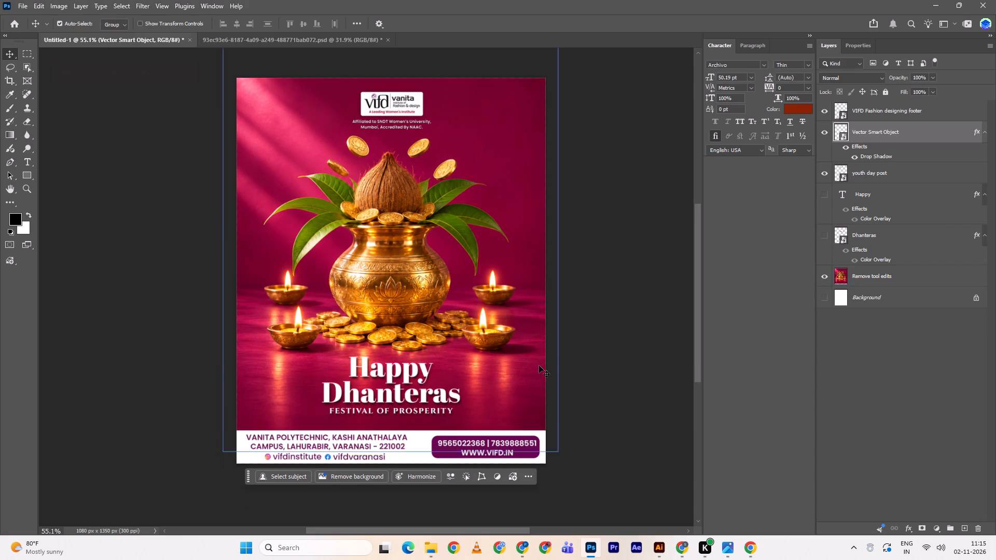
alt+scroll(510, 357, down, 2)
alt+scroll(509, 356, up, 2)
ctrl+scroll(509, 356, down, 4)
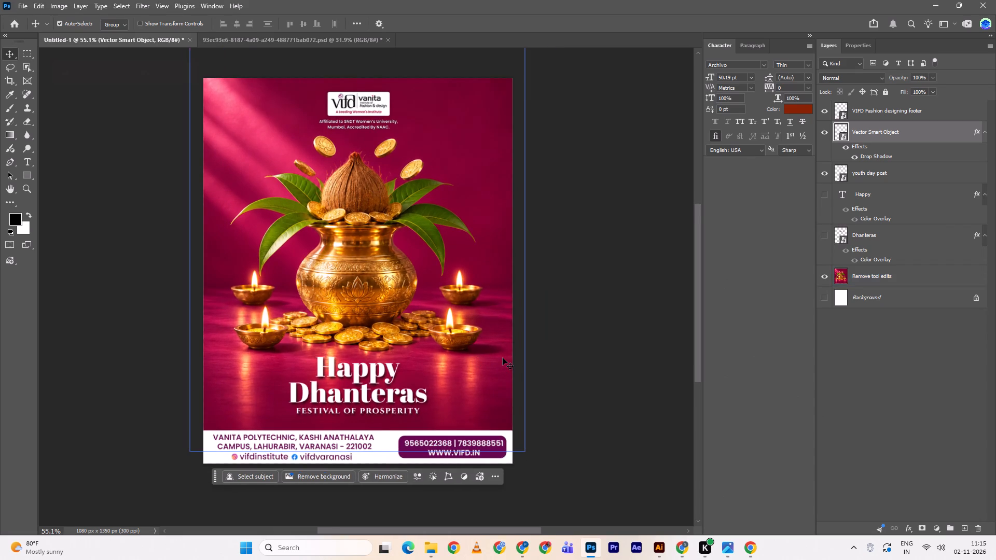
alt+scroll(503, 358, up, 2)
alt+scroll(503, 358, down, 3)
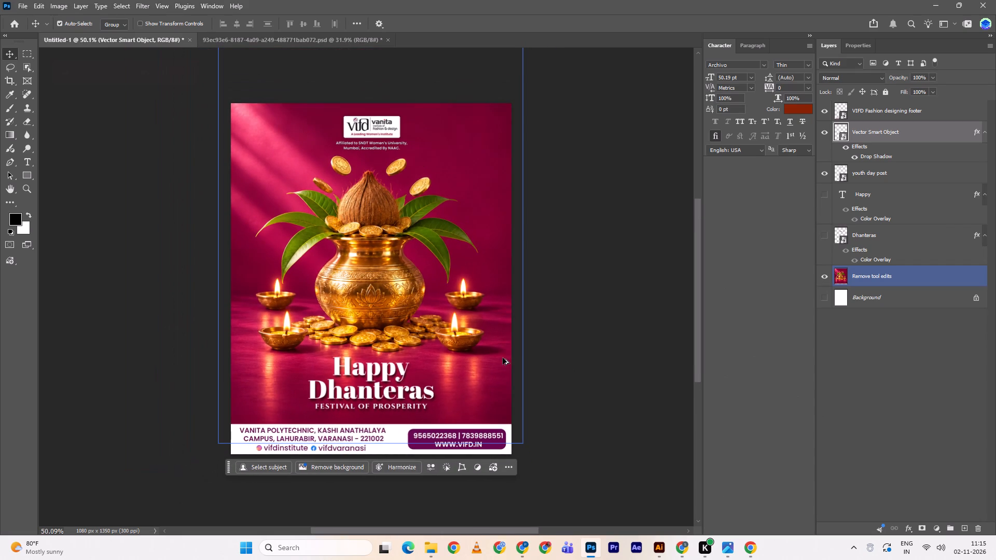
alt+scroll(503, 358, up, 1)
ctrl+scroll(503, 358, up, 2)
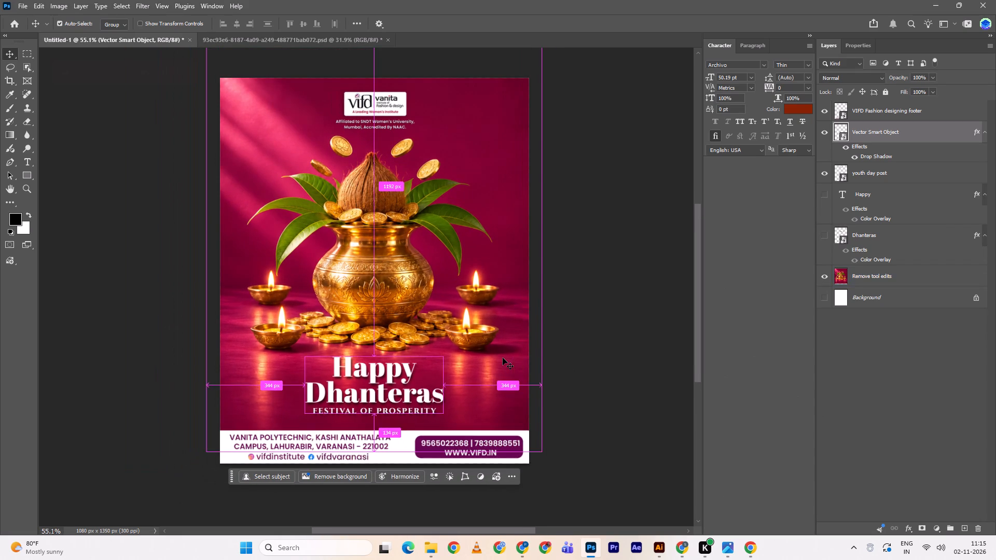
scroll(503, 358, up, 3)
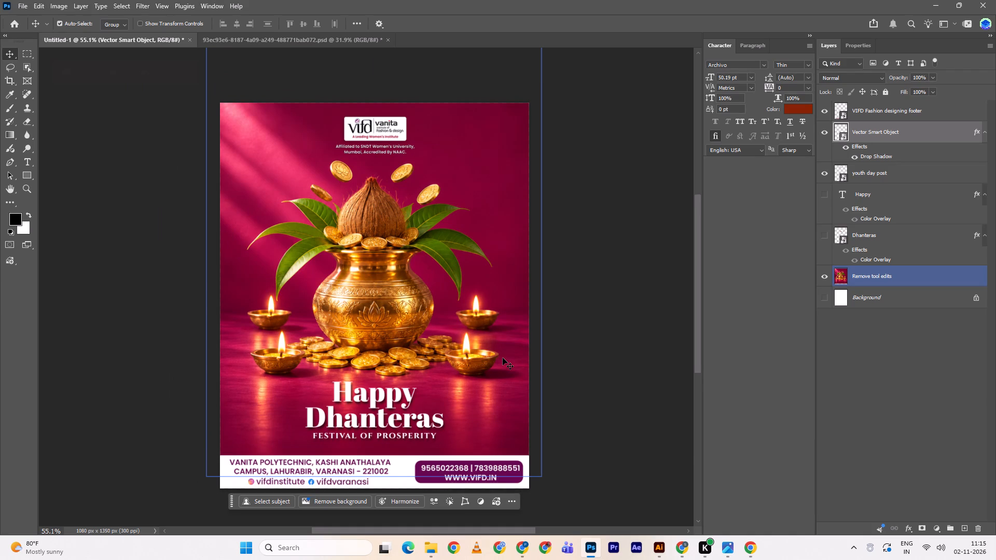
scroll(503, 358, down, 1)
Start saving the post as a Photoshop file and browse the pinned folders to reach the VIFD folder.
key(ctrl+s)
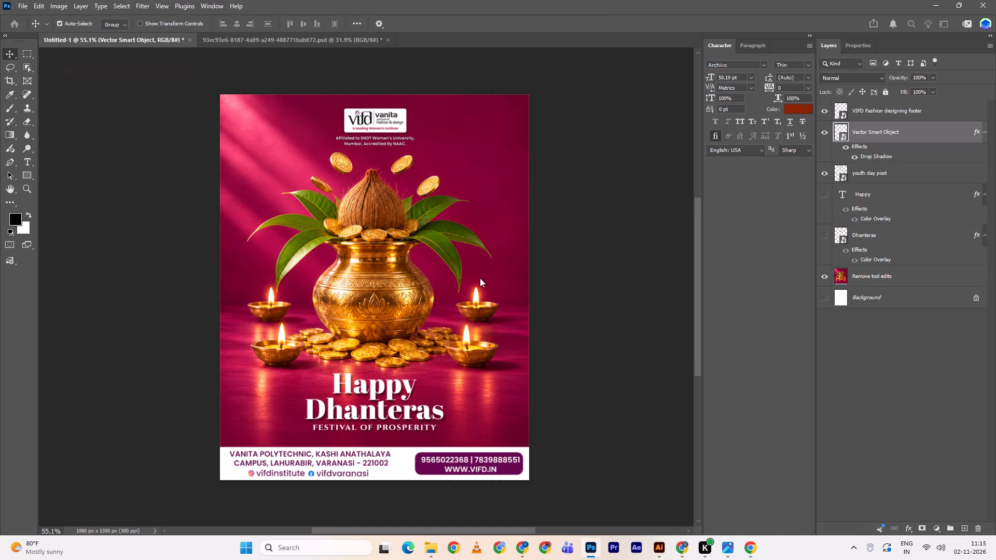
scroll(136, 238, up, 3)
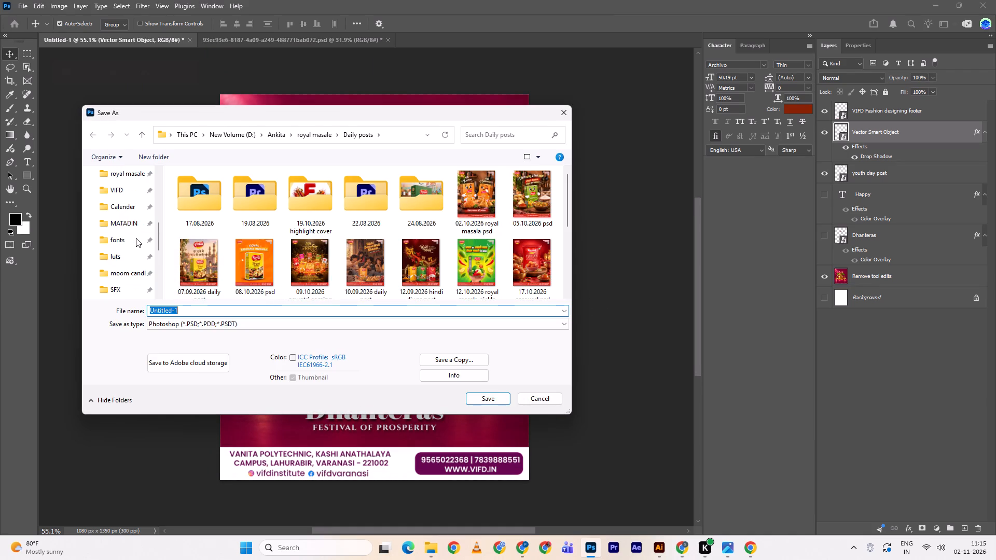
scroll(108, 214, up, 1)
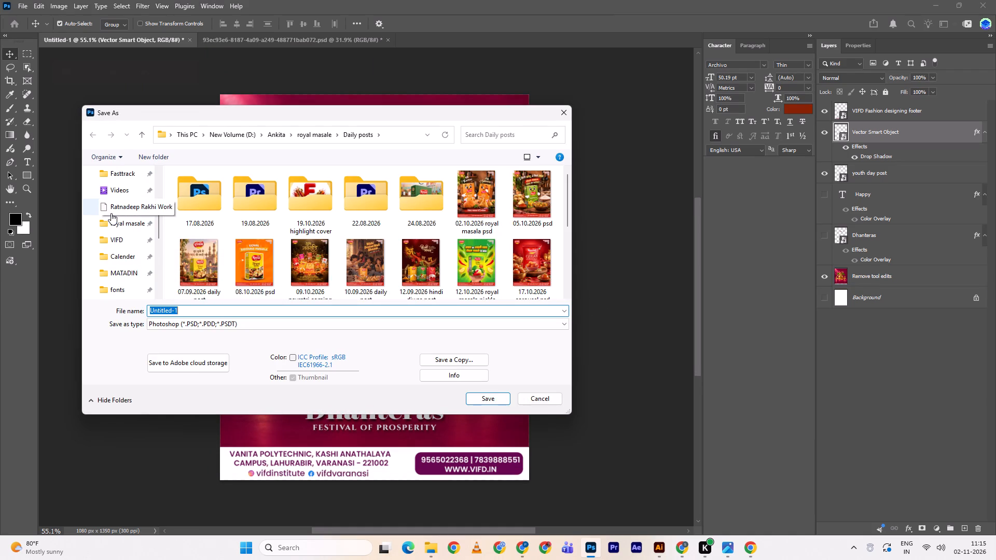
scroll(121, 216, down, 1)
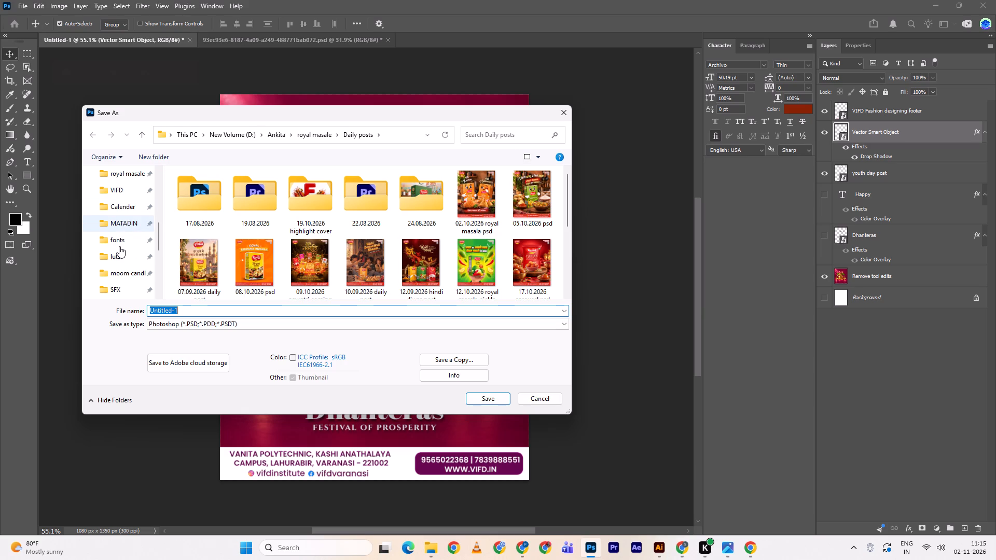
click(114, 232)
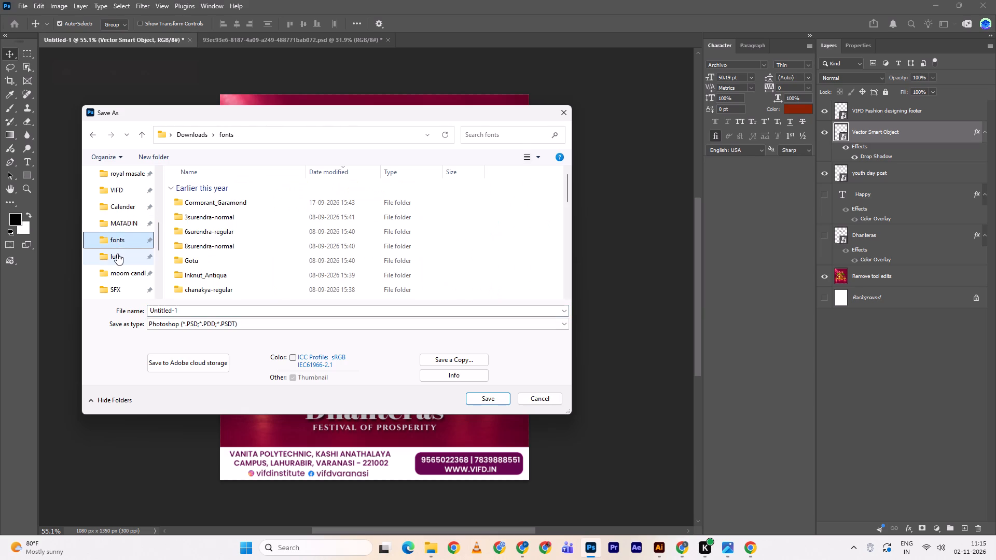
click(117, 254)
click(119, 273)
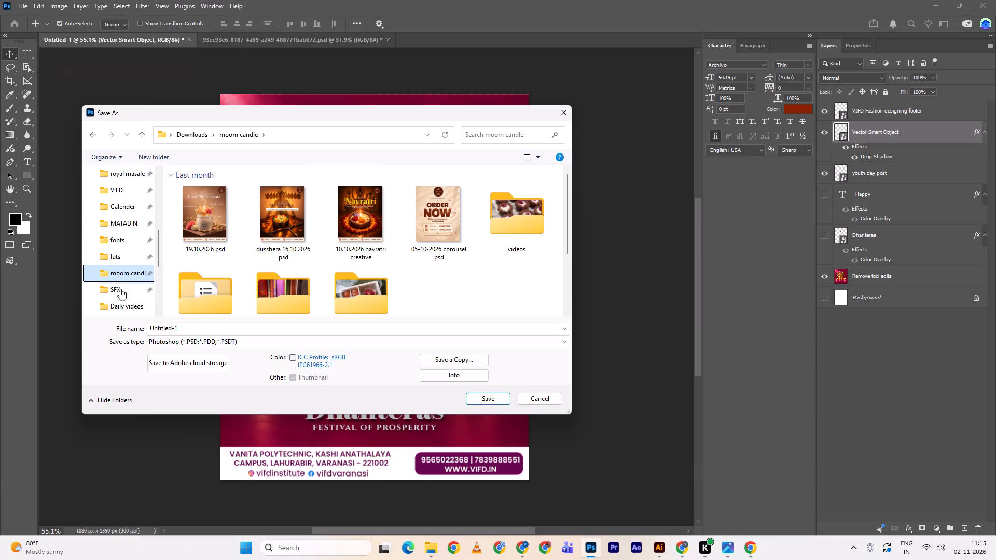
scroll(122, 236, up, 1)
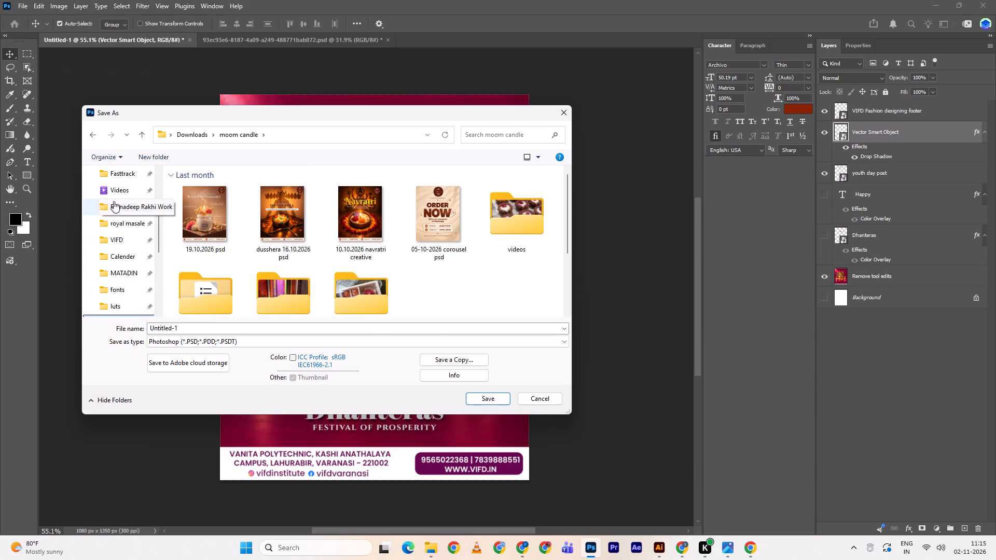
click(110, 201)
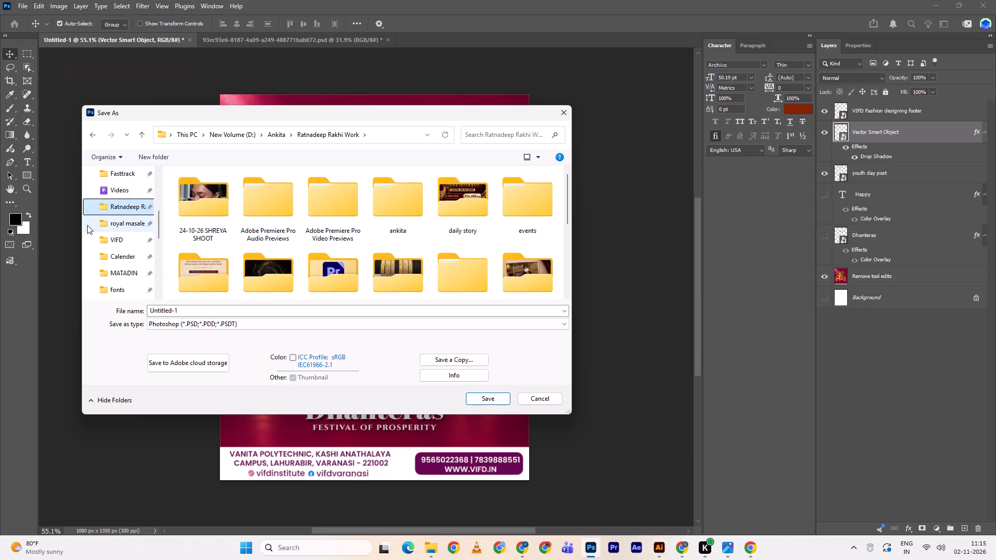
double_click(118, 234)
click(128, 222)
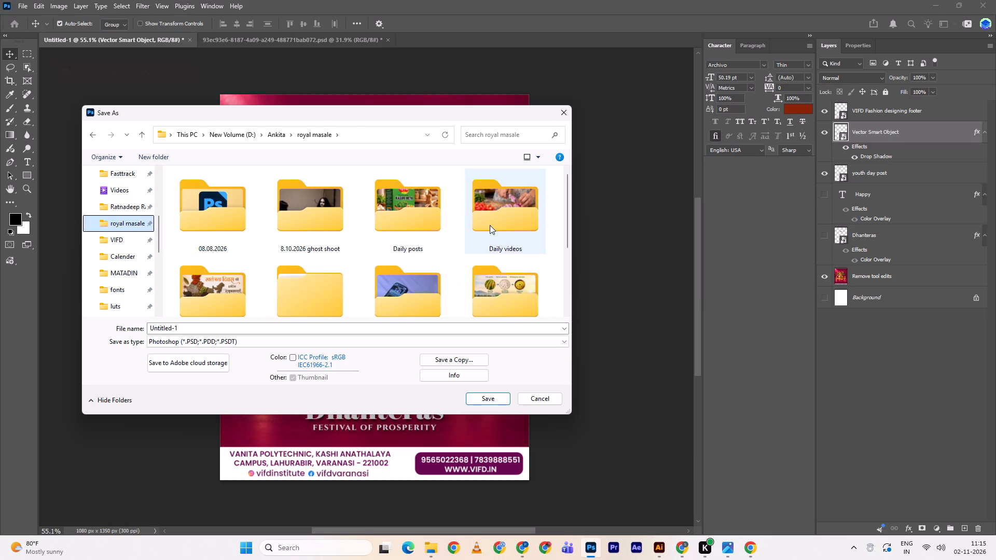
scroll(117, 246, down, 2)
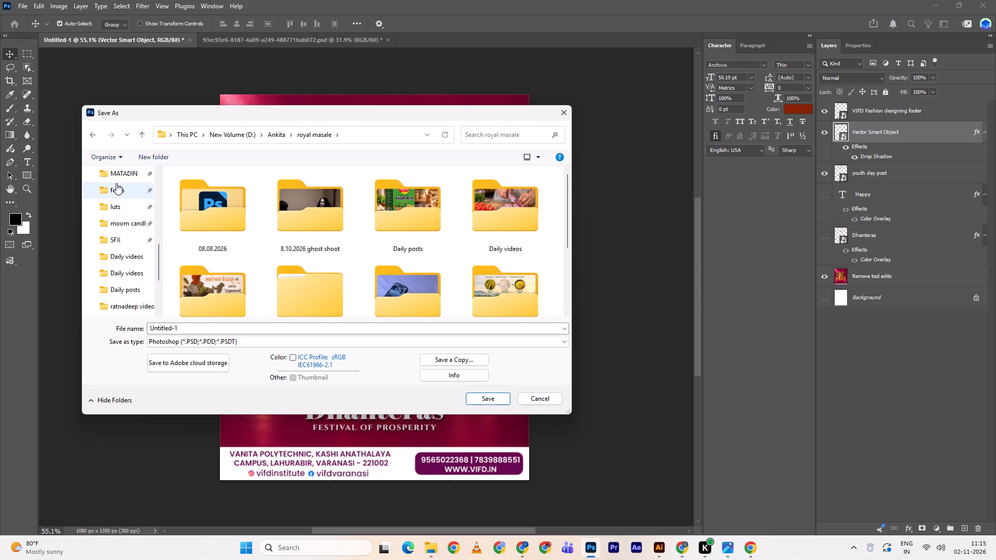
scroll(115, 204, up, 1)
click(128, 196)
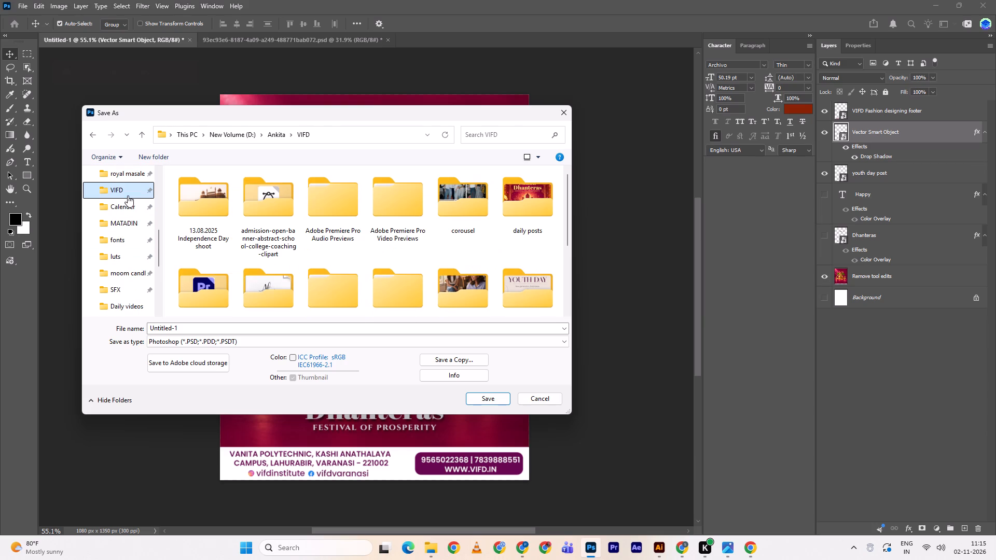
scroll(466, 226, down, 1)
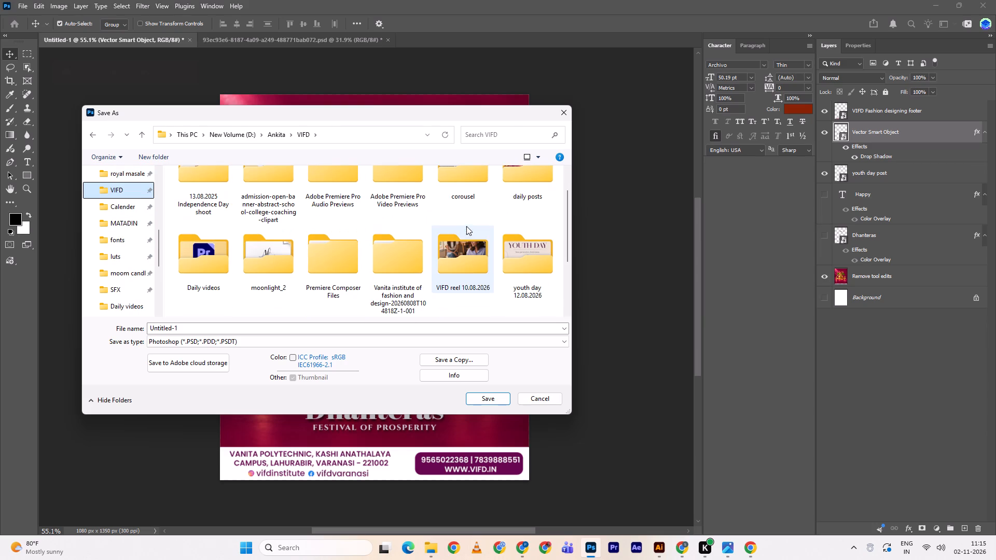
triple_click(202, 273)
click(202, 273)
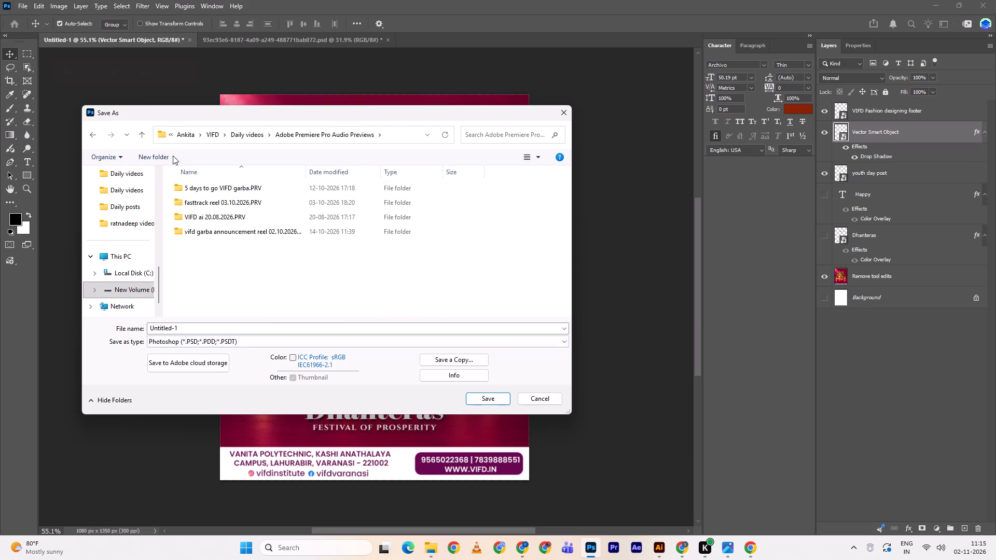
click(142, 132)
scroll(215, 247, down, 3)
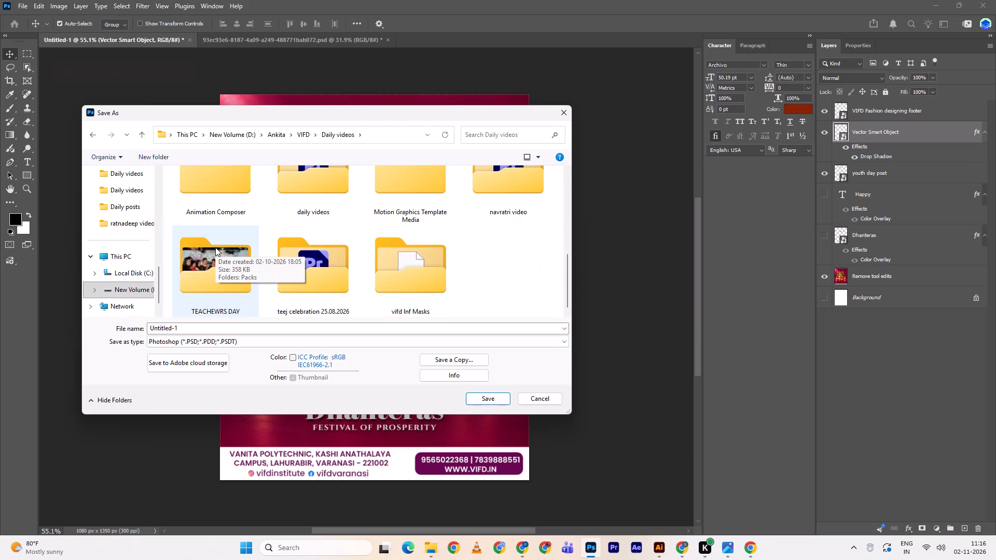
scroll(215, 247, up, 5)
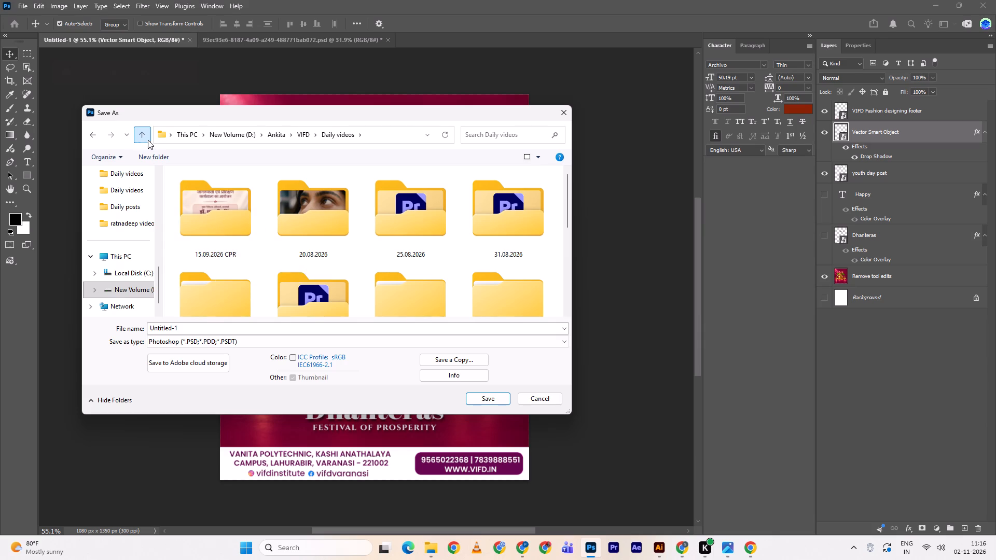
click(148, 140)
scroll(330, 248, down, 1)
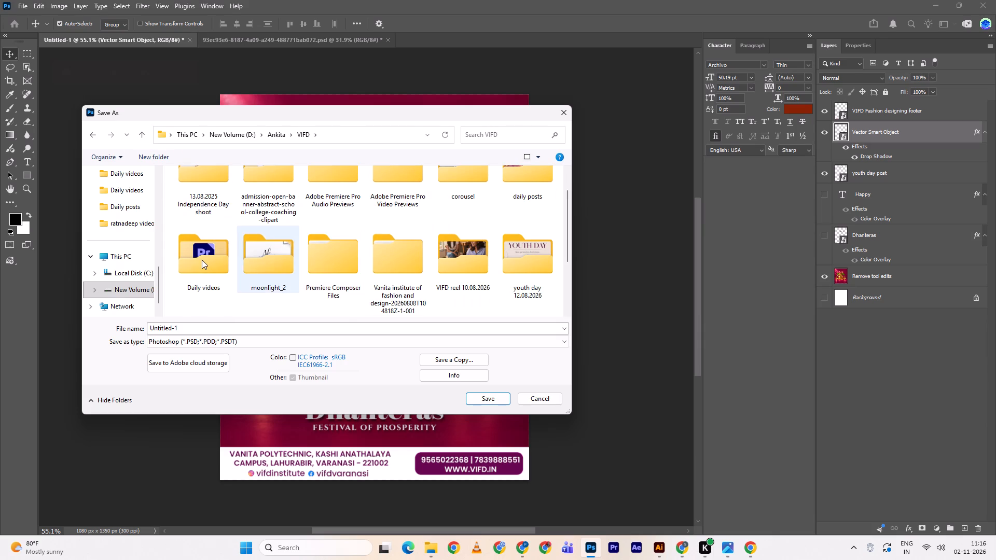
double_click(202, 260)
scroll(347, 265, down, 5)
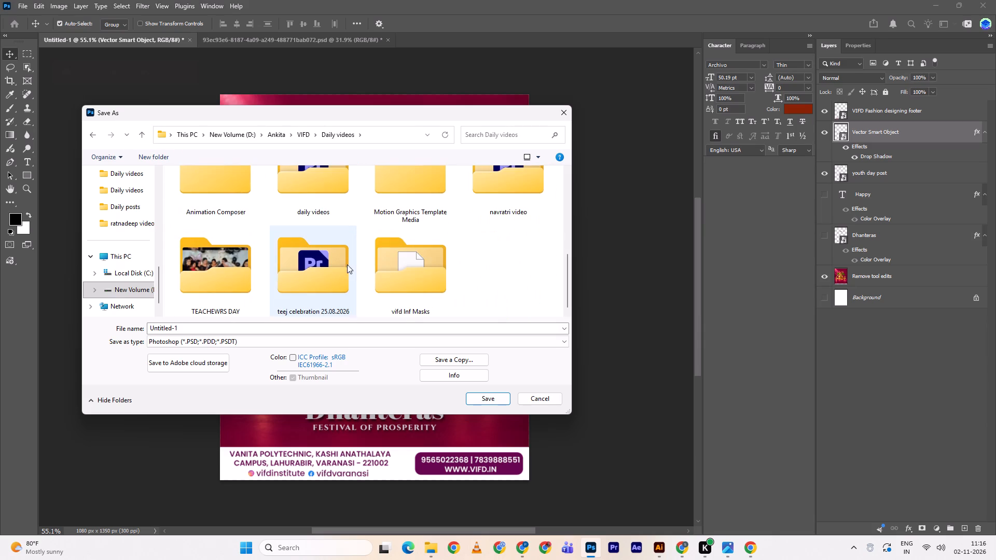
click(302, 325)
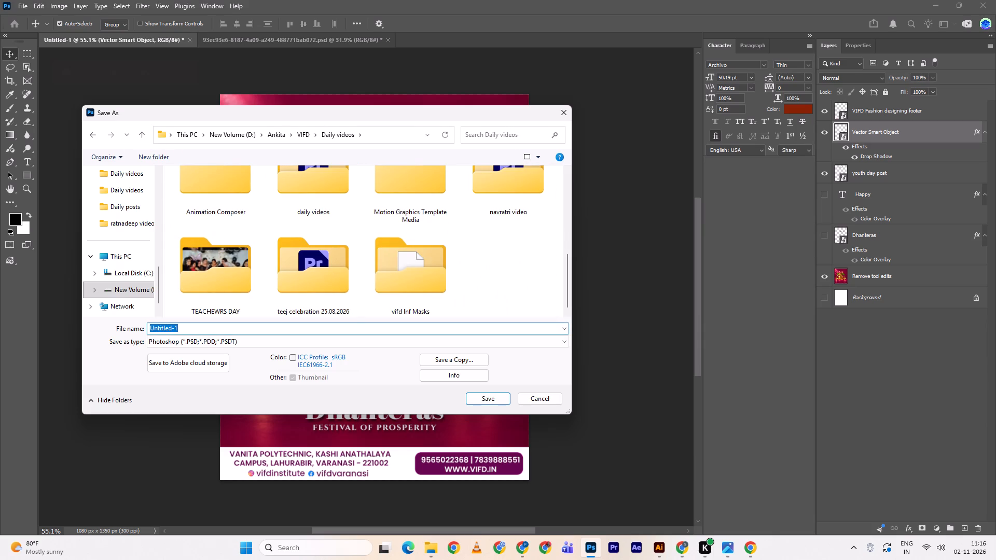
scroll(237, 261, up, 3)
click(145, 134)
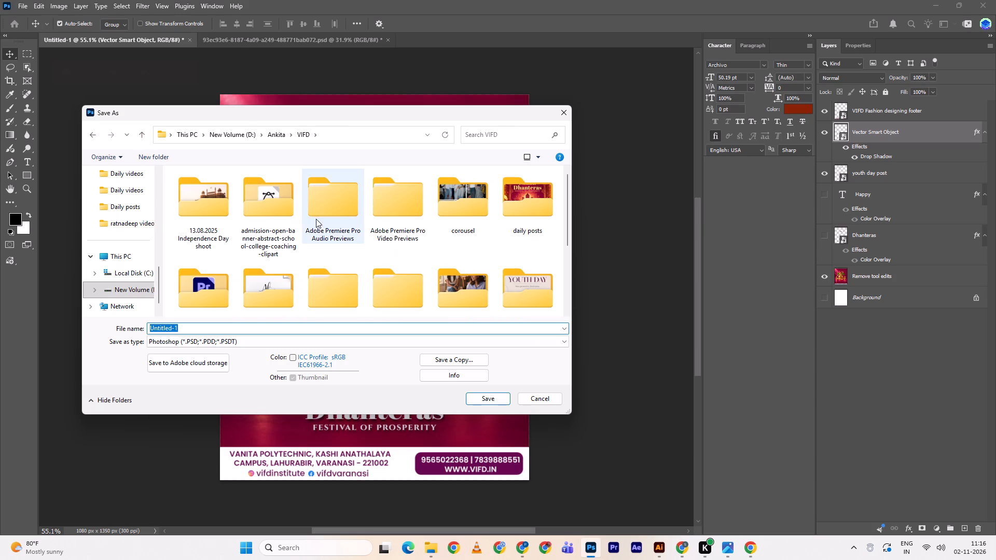
Save the post in VIFD's daily posts folder as a Photoshop file named "dhanteras post revised 02.11.2026 psd".
double_click(509, 197)
click(251, 310)
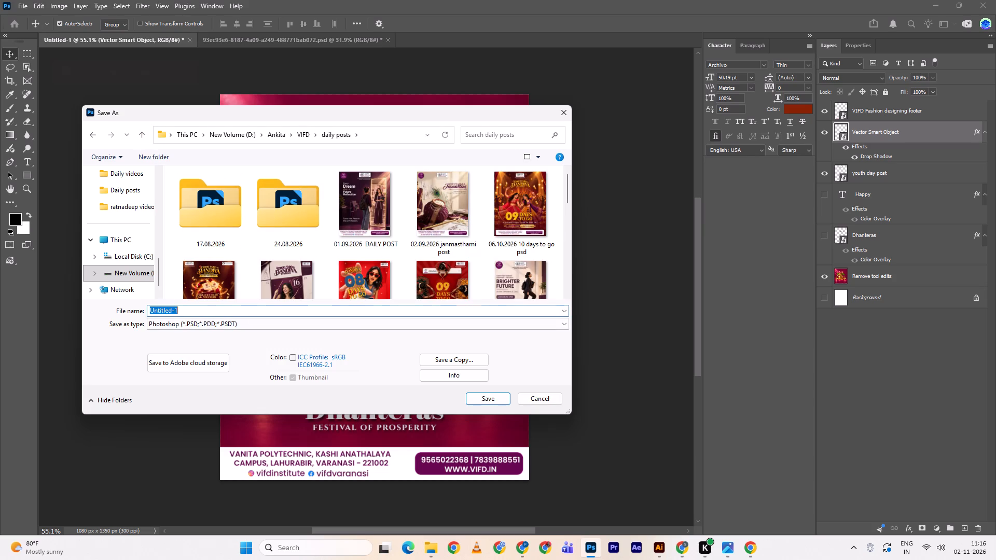
text(dhanteraas)
key(space)
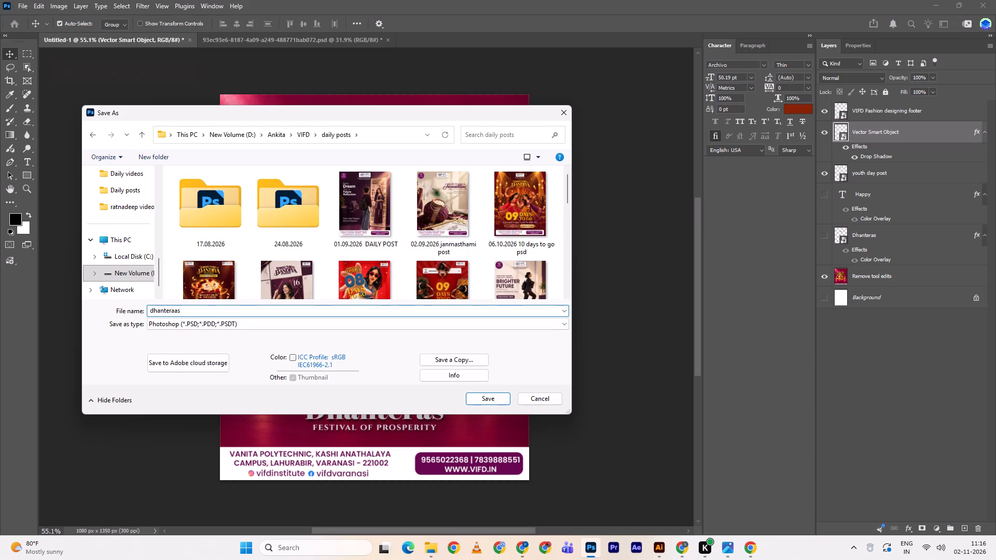
text(poist)
key(space)
key(BackSpace)
key(BackSpace)
key(BackSpace)
key(BackSpace)
text(st)
key(space)
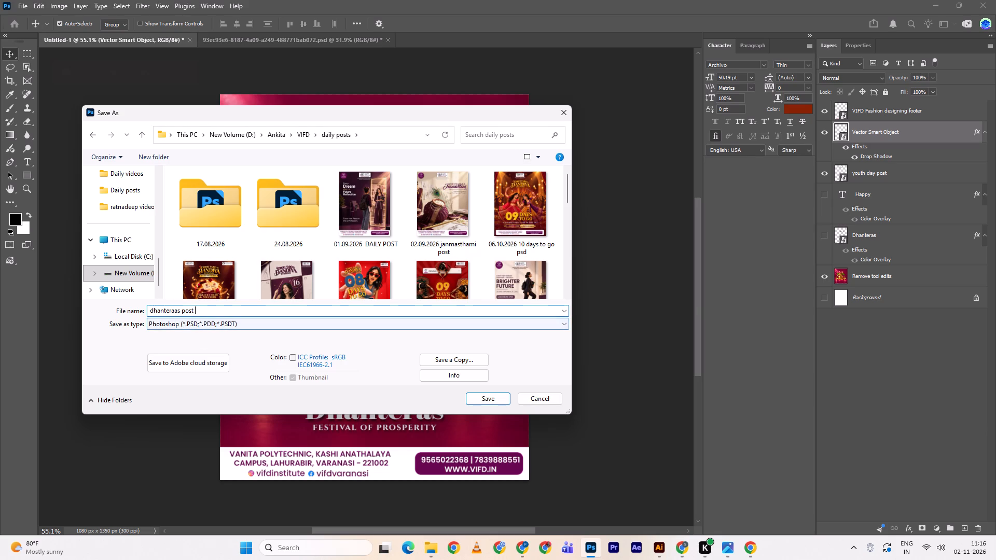
click(178, 312)
key(BackSpace)
double_click(207, 306)
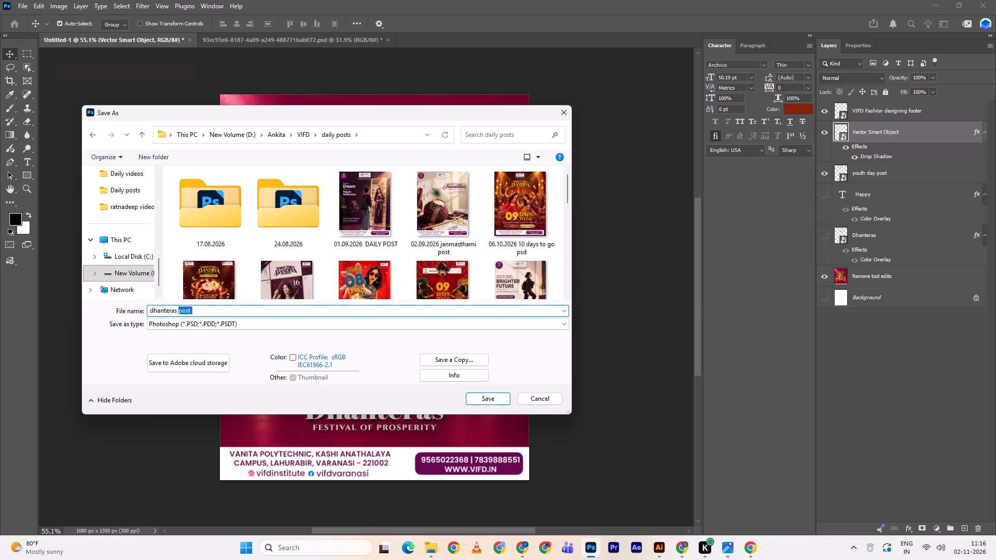
click(207, 306)
text(revised)
key(space)
text(02.11)
text(.2026)
key(space)
text(psd)
key(Return)
key(Return)
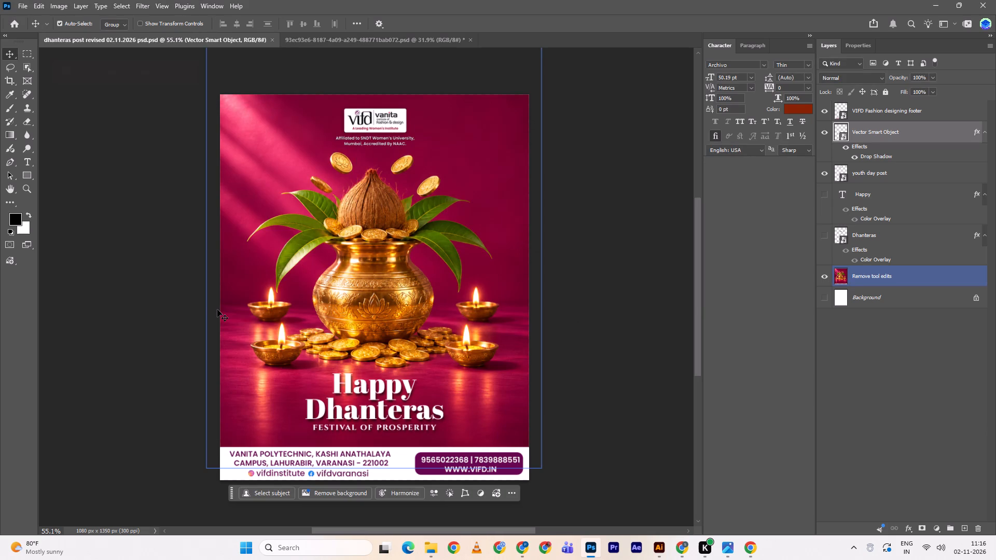
Close the saved post and the orange Happy Dhanteras template, discarding the template's changes.
key(ctrl+w)
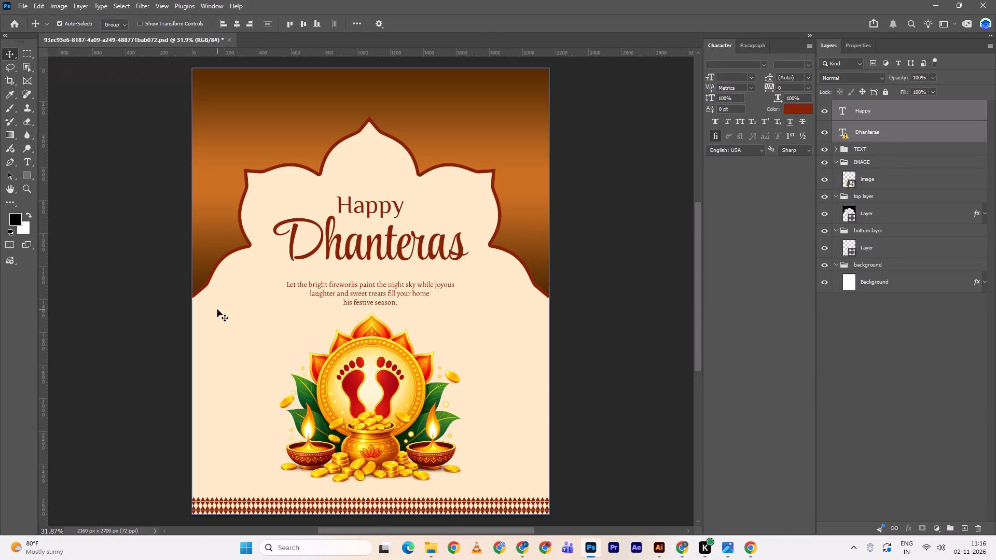
double_click(231, 38)
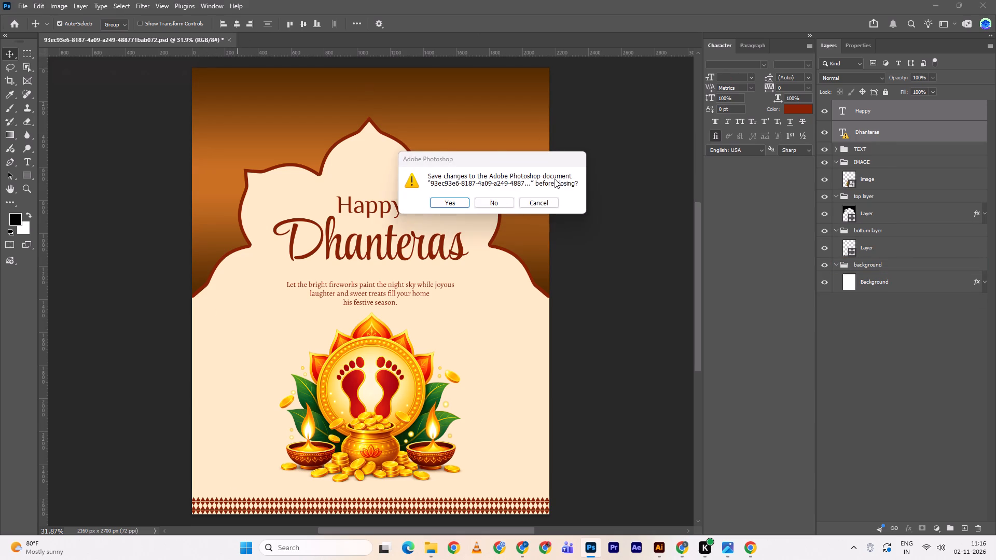
double_click(486, 201)
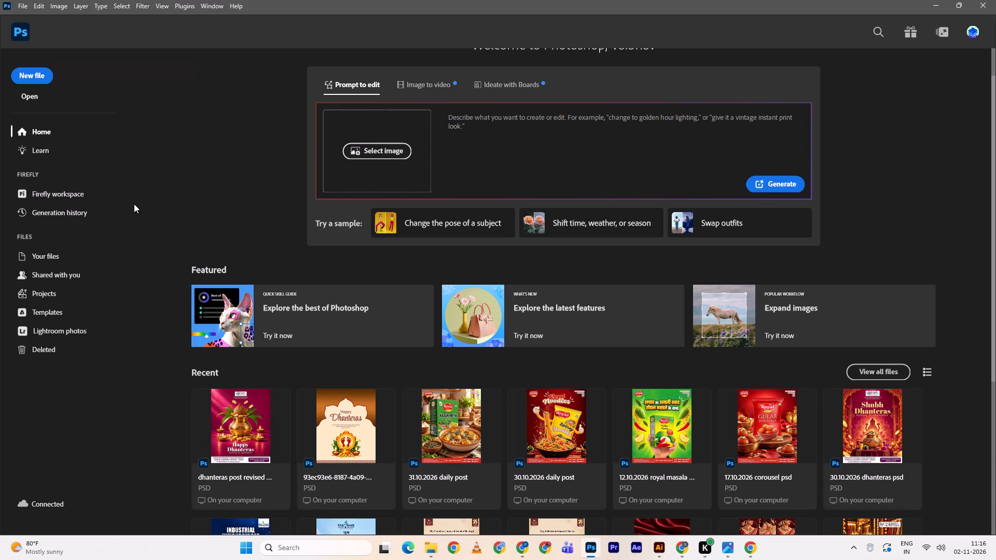
Reopen the revised Dhanteras post from the recent files.
click(252, 442)
Export the post as a PNG named "dhanteras post revised 02.11.2026 image" into VIFD's daily posts folder.
click(18, 0)
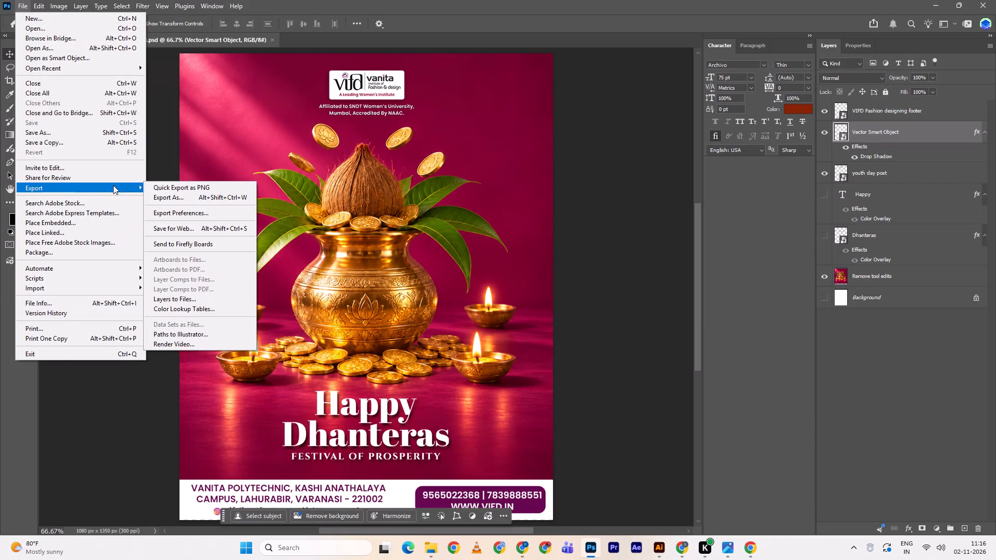
click(161, 187)
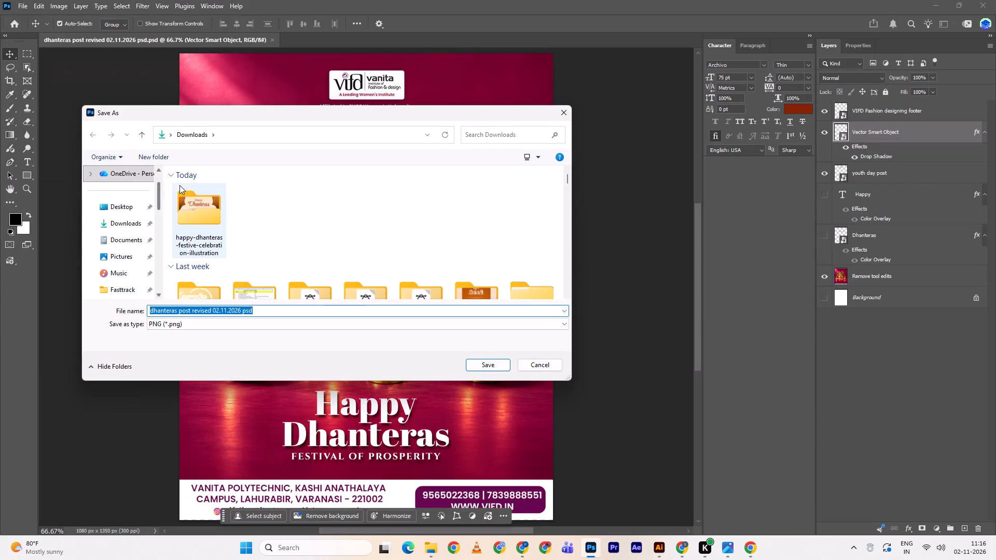
scroll(128, 238, down, 3)
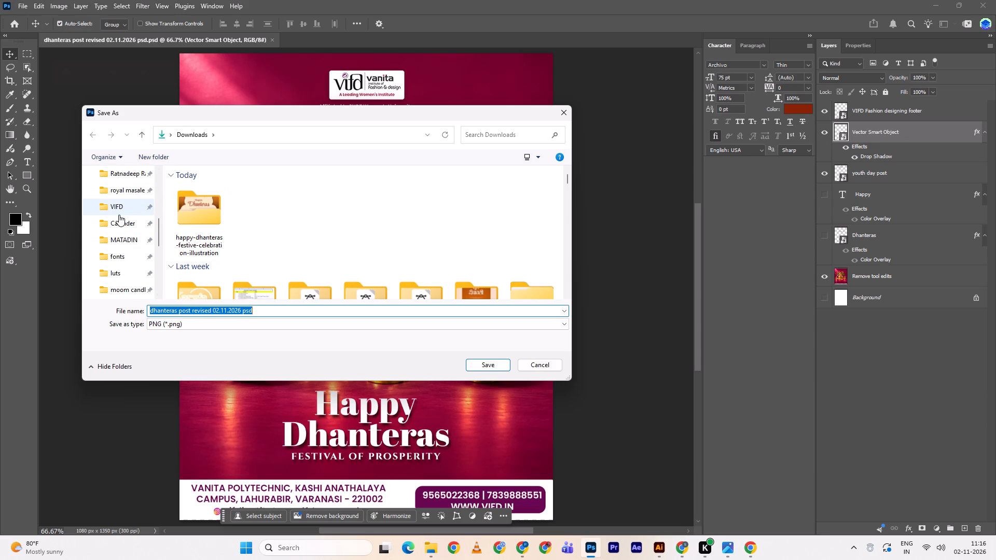
click(119, 215)
double_click(530, 204)
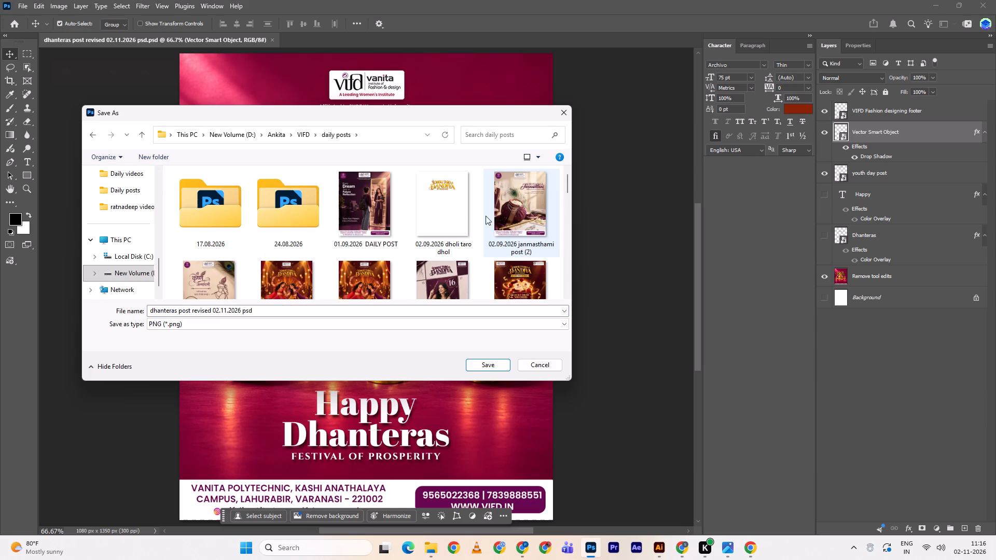
triple_click(286, 310)
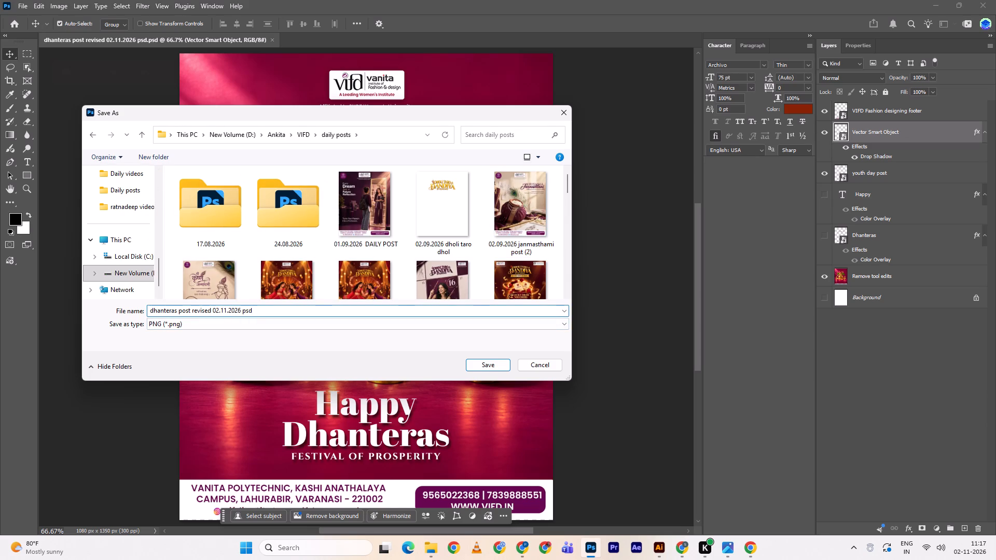
key(BackSpace)
key(BackSpace)
key(BackSpace)
text(image)
key(Return)
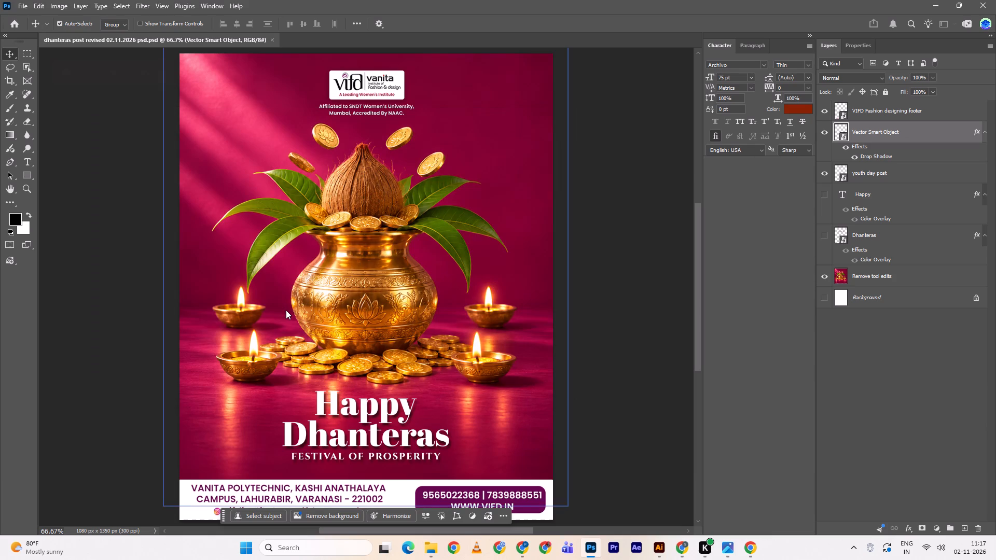
Switch to Pinterest in Chrome and look through the "diwali post" search results for design references.
alt+scroll(301, 304, down, 3)
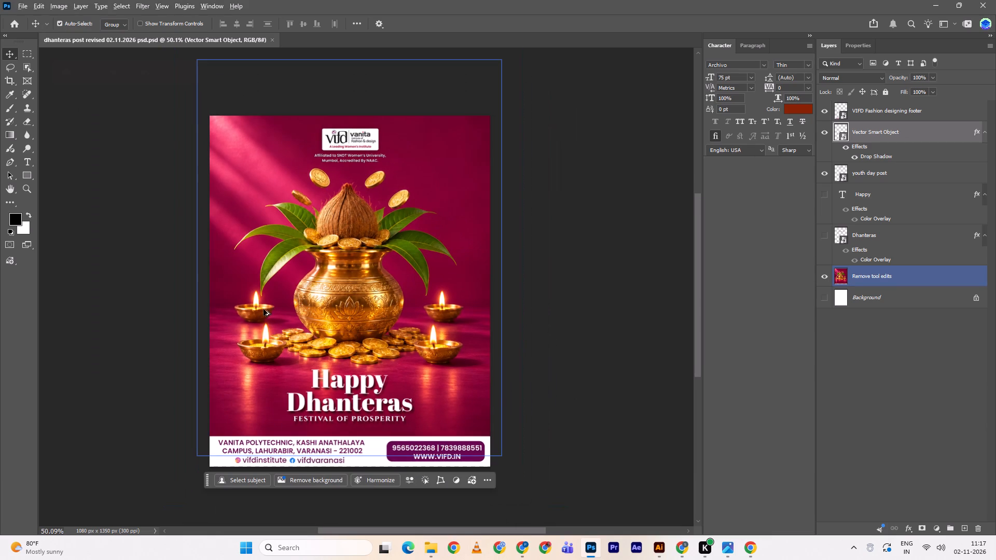
alt+scroll(285, 289, up, 1)
key(alt+Tab)
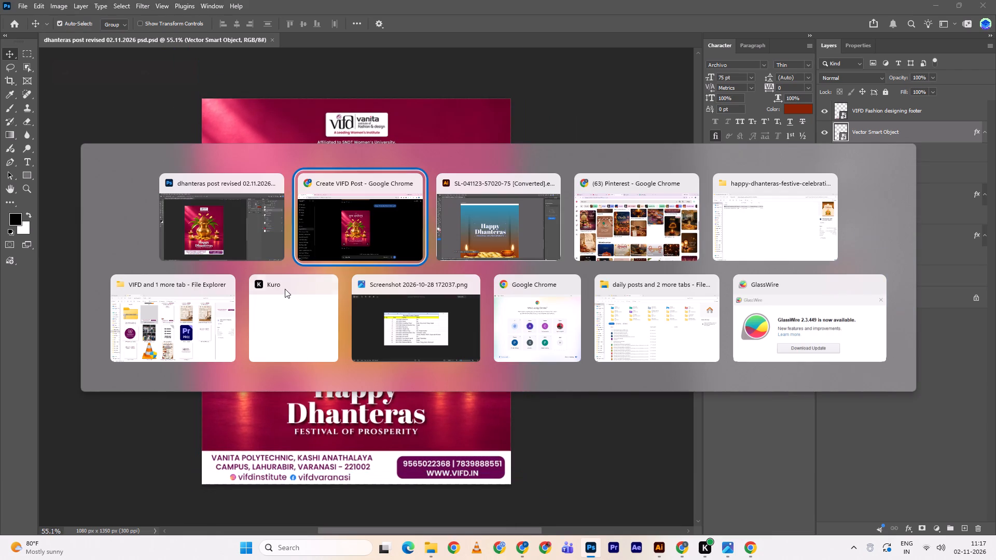
key(alt+Tab)
key(alt+Tab)
key(alt+Tab)
key(alt+Tab)
scroll(348, 277, up, 2)
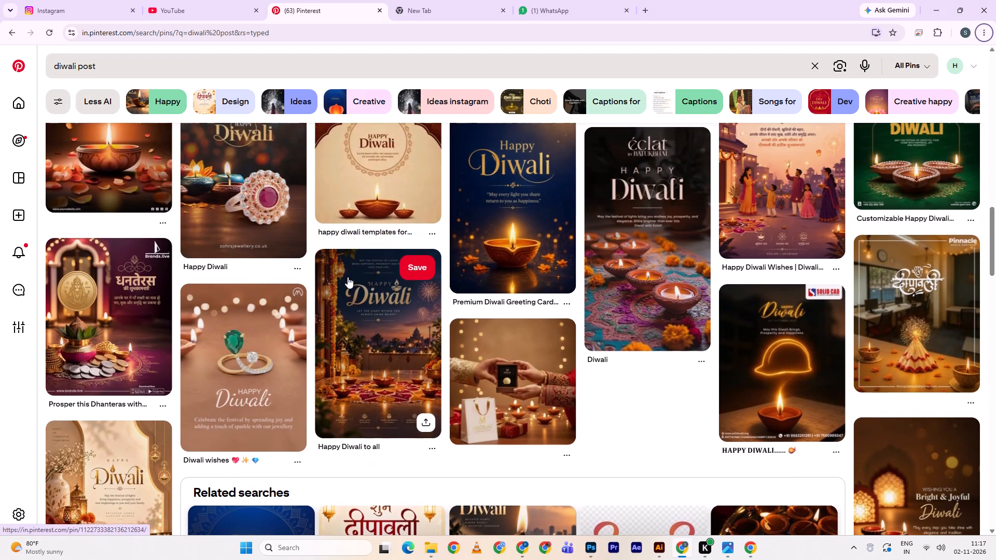
scroll(348, 277, up, 10)
scroll(348, 277, down, 2)
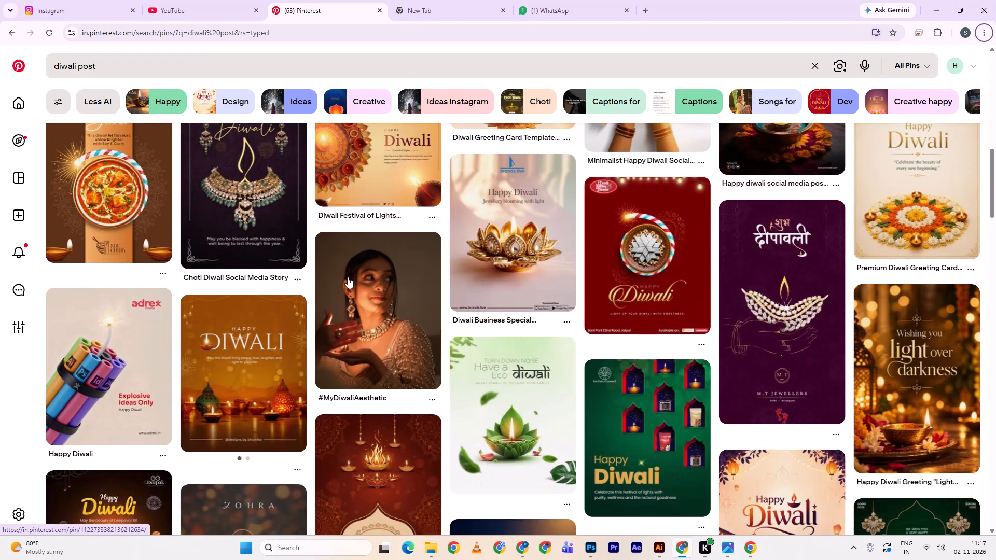
scroll(348, 277, up, 6)
scroll(348, 277, down, 2)
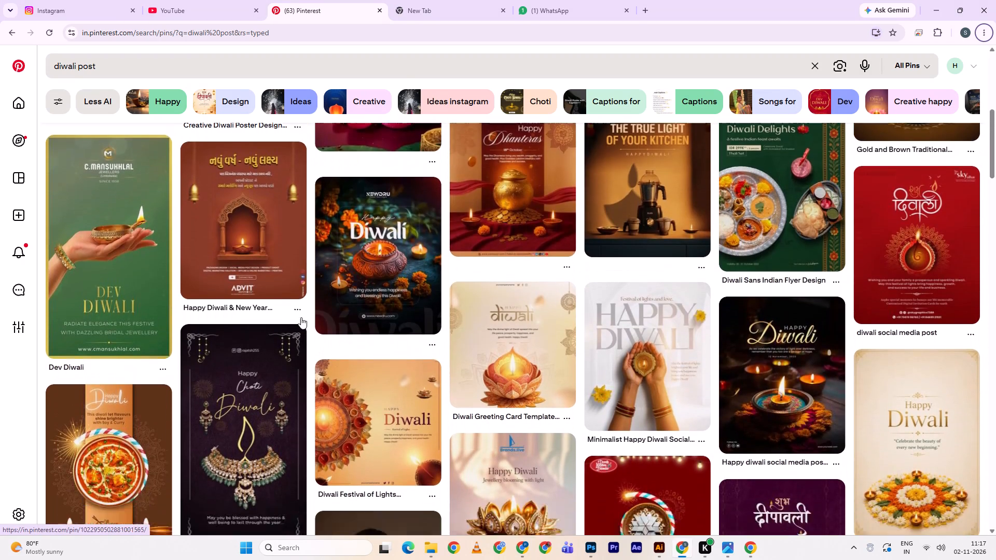
scroll(149, 369, up, 5)
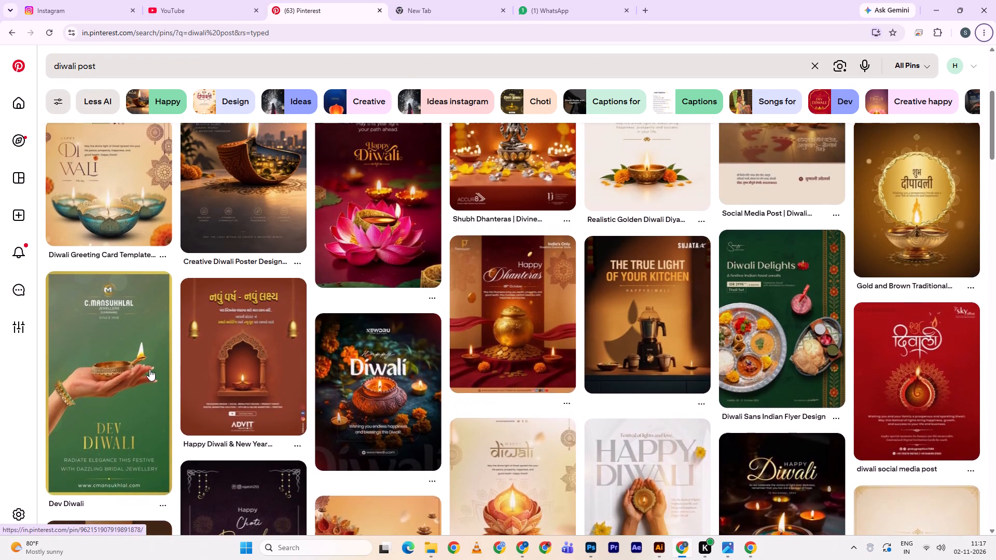
scroll(149, 369, up, 12)
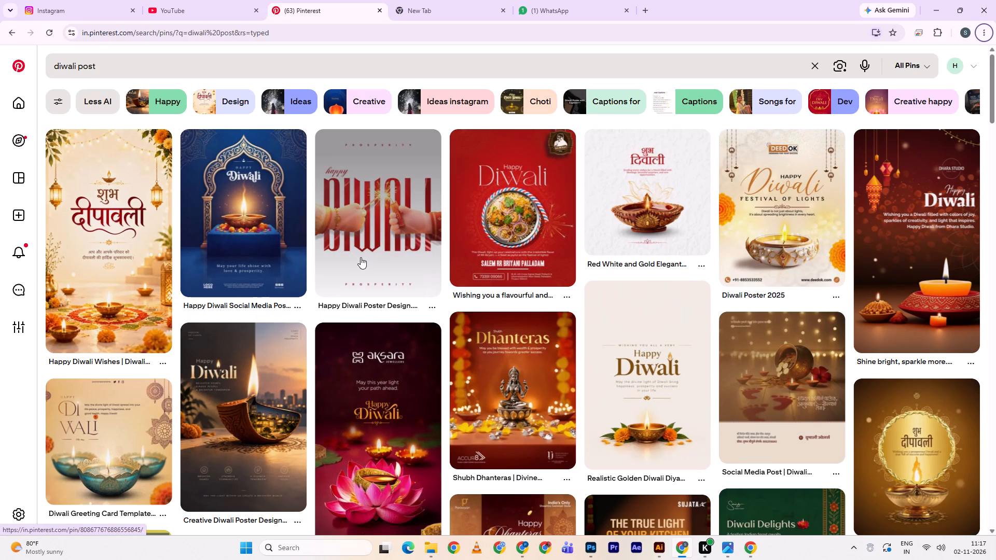
Switch to File Explorer, look through the designs in VIFD's daily posts folder, and return to the Dhanteras post in Photoshop.
key(alt+Tab)
key(alt+Tab)
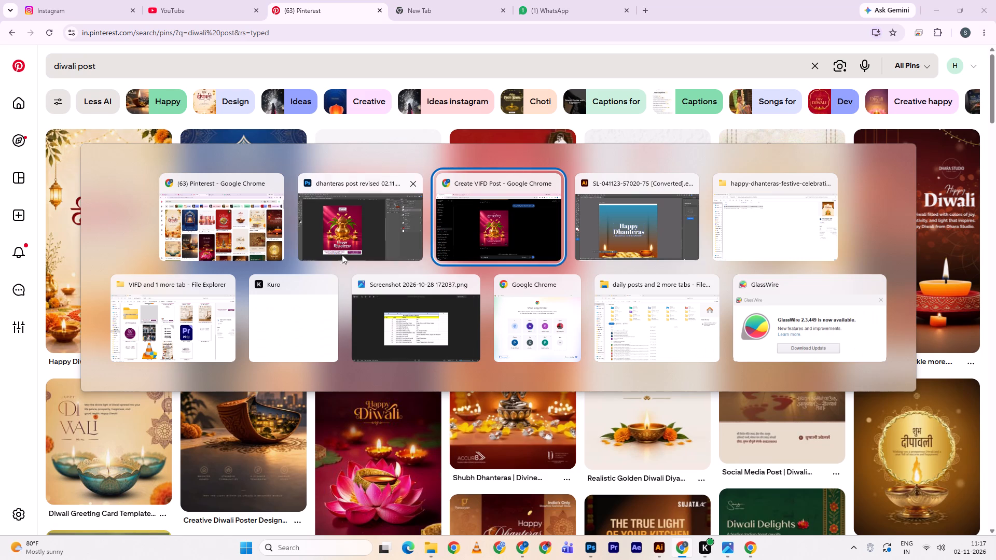
key(alt+Tab)
key(alt+Tab)
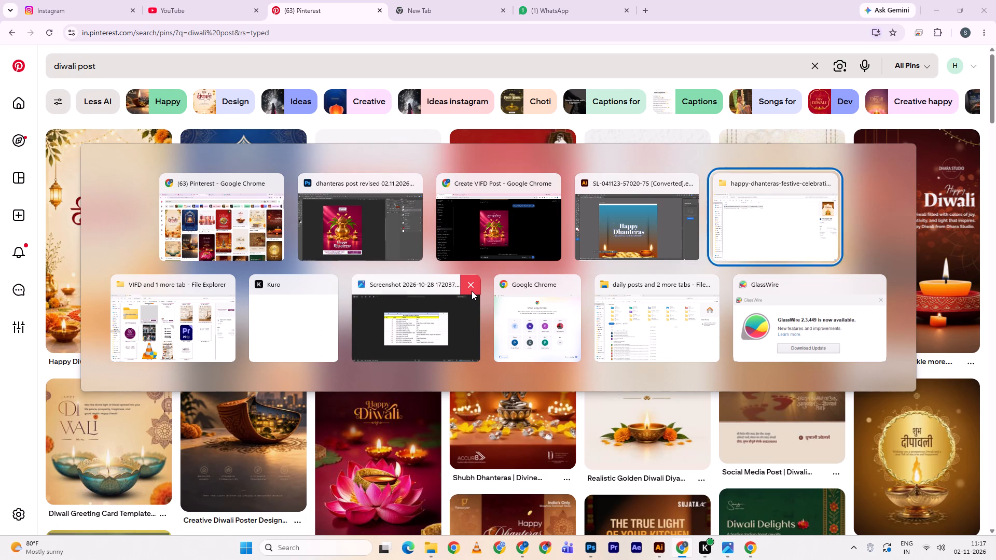
key(alt+Tab)
scroll(397, 324, up, 8)
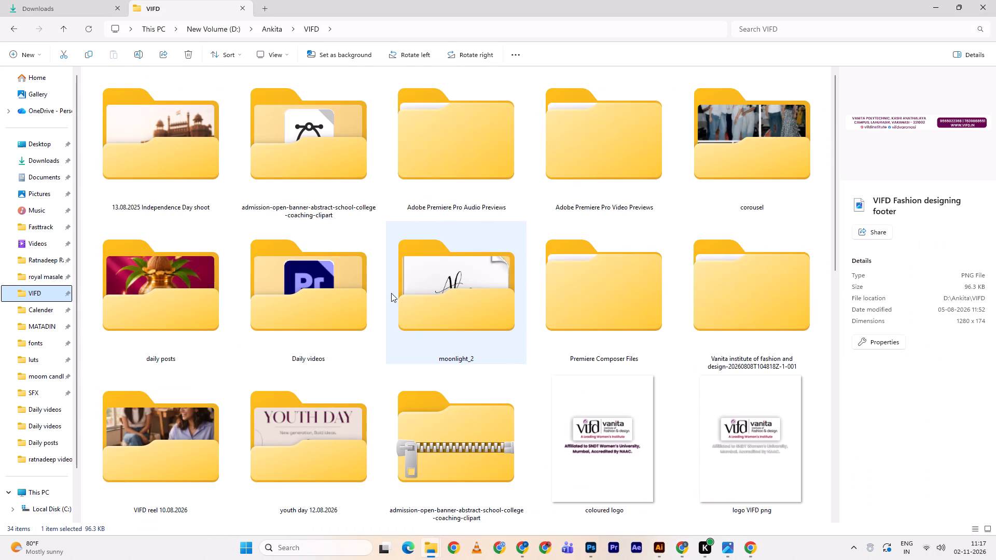
triple_click(125, 291)
scroll(217, 306, down, 5)
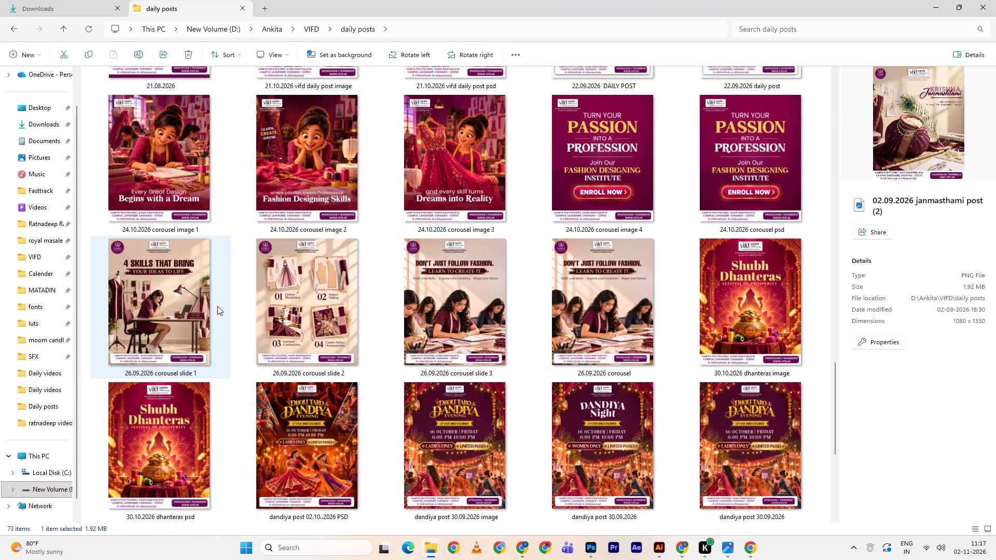
scroll(217, 306, down, 1)
key(alt+Tab)
key(alt+Tab)
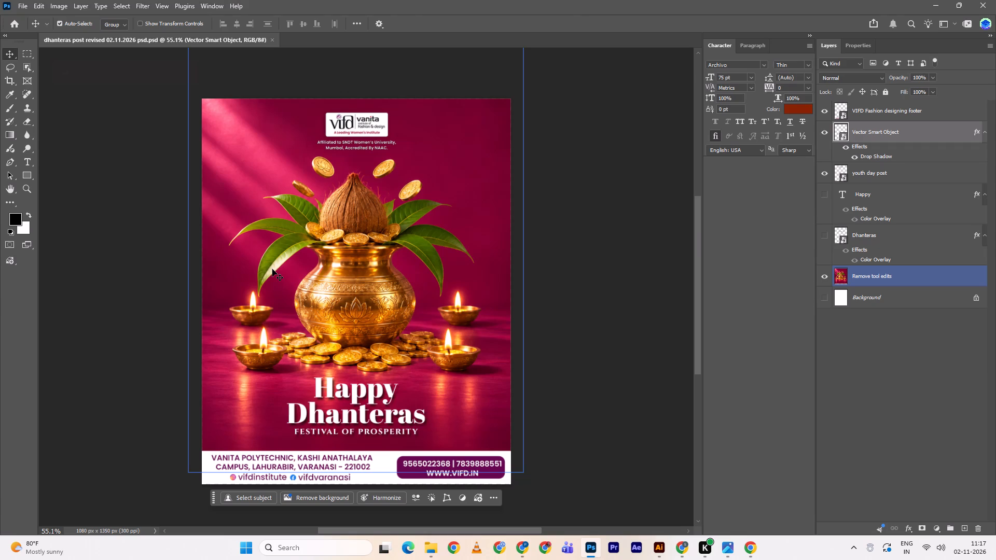
Switch to Pinterest in Chrome and browse the "diwali post" search results for more Diwali and Dhanteras design references.
key(alt+Tab)
key(alt+Tab)
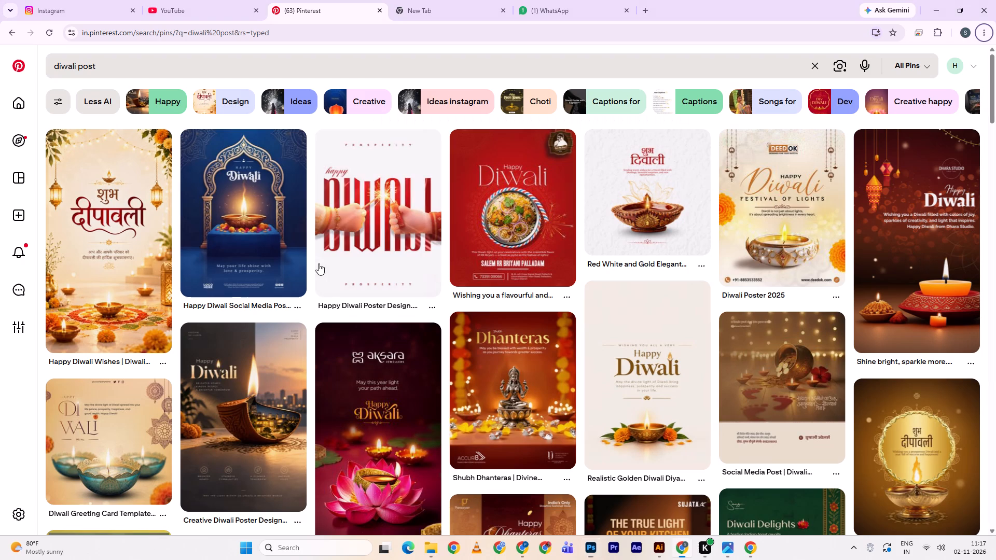
scroll(320, 259, up, 5)
scroll(250, 256, up, 1)
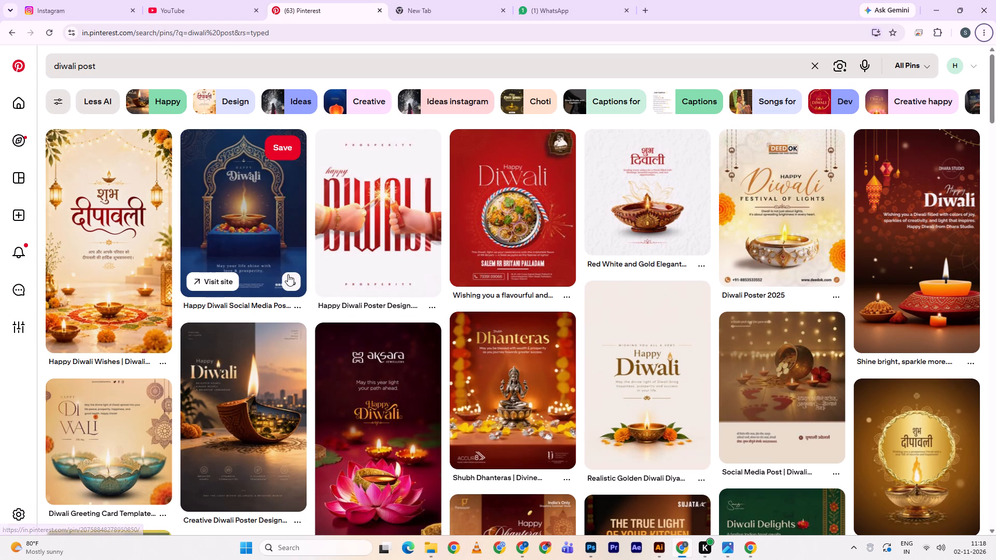
scroll(302, 250, down, 2)
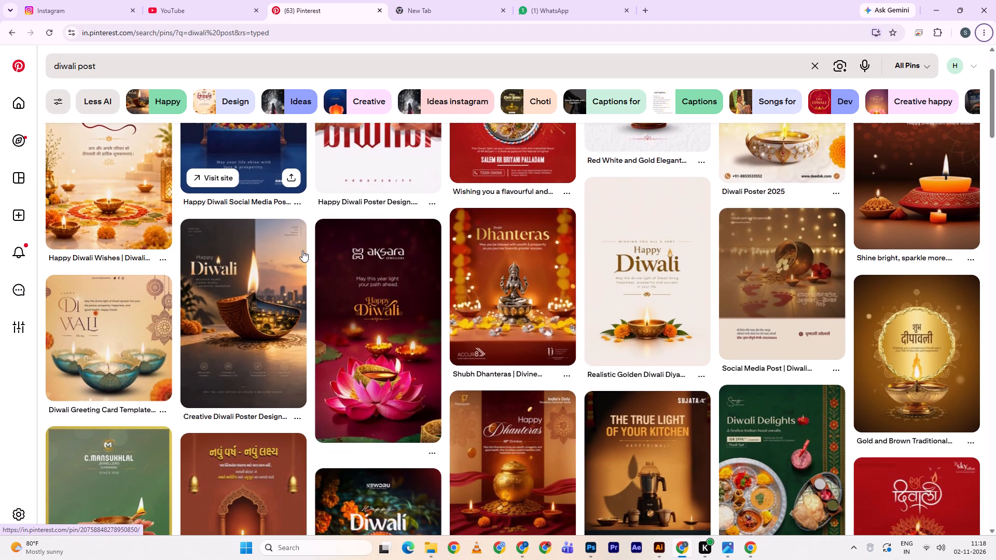
scroll(302, 250, down, 1)
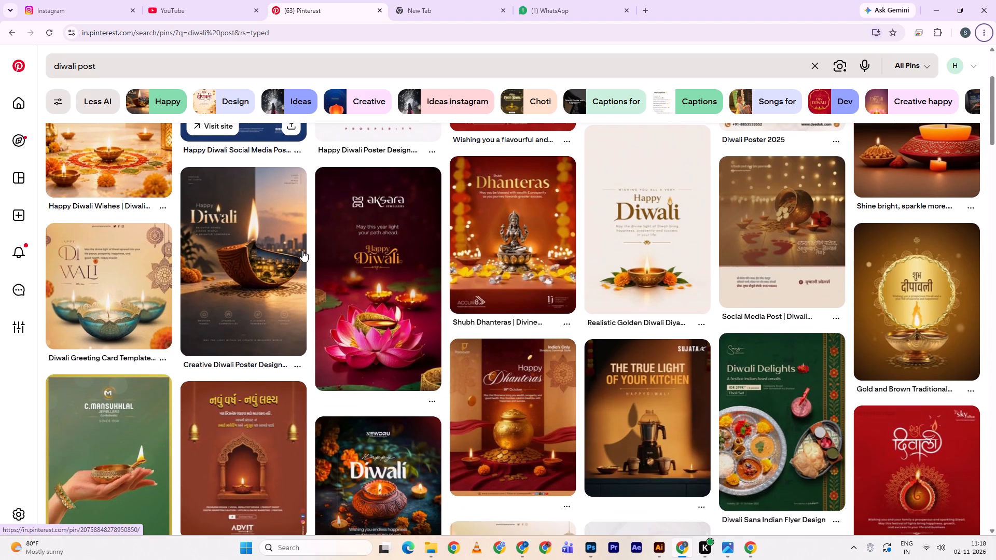
scroll(302, 250, down, 3)
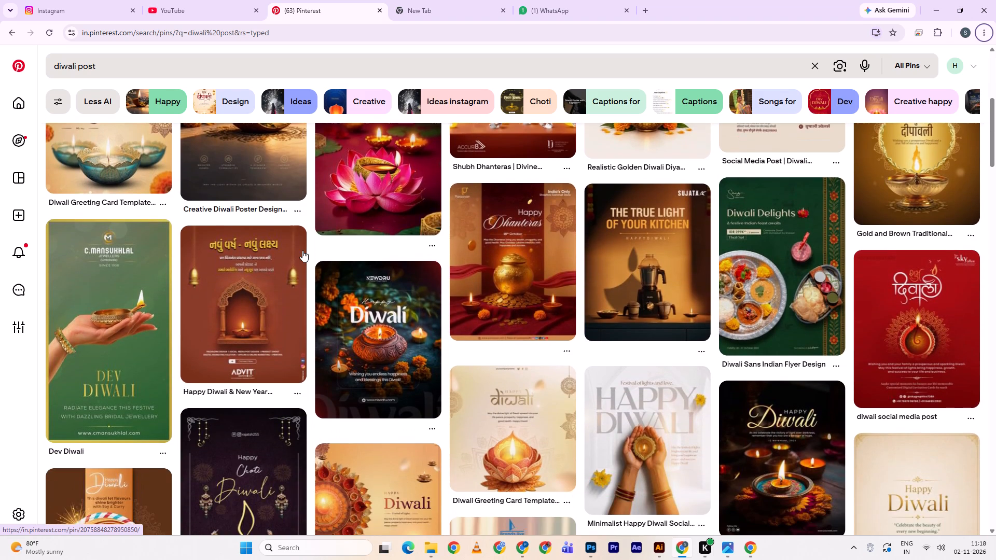
scroll(302, 250, down, 3)
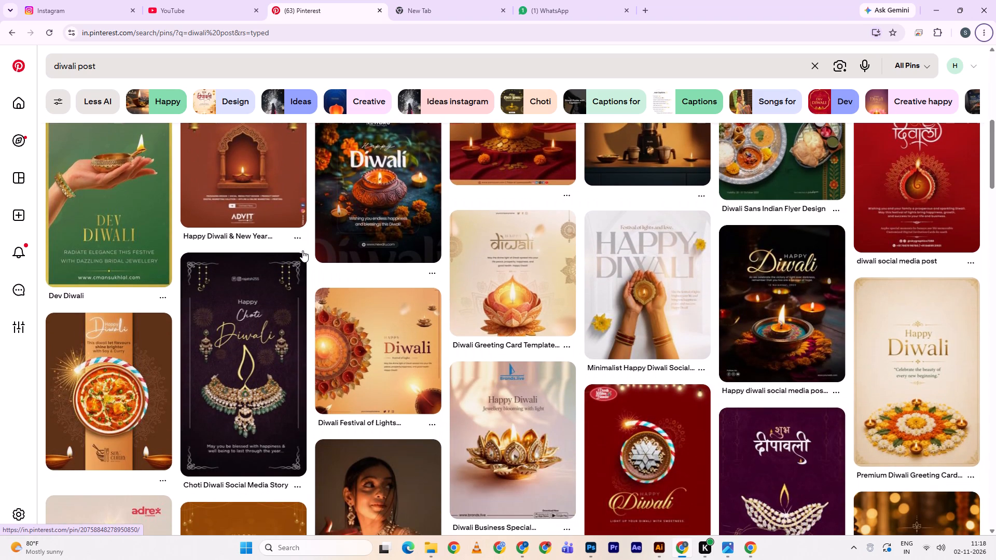
scroll(302, 250, up, 2)
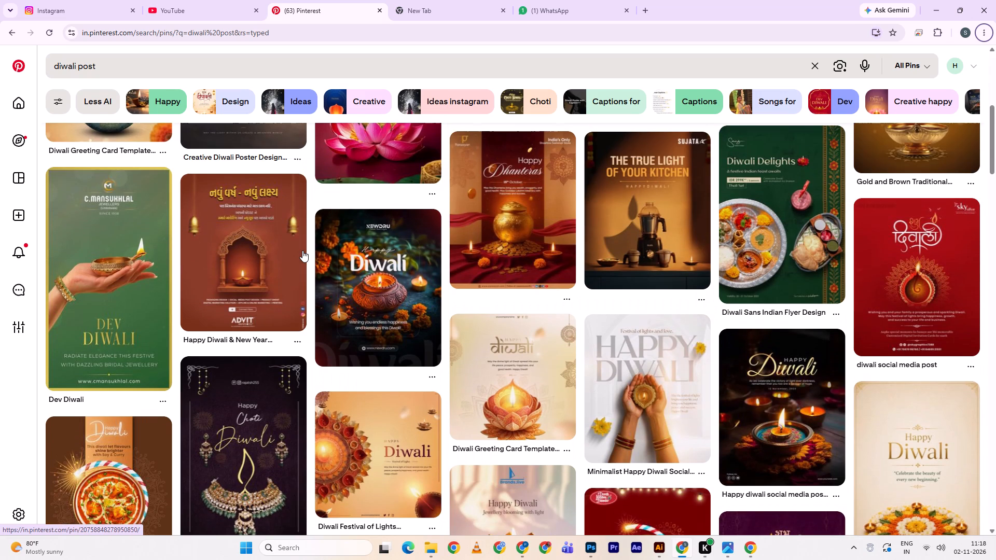
scroll(302, 250, down, 2)
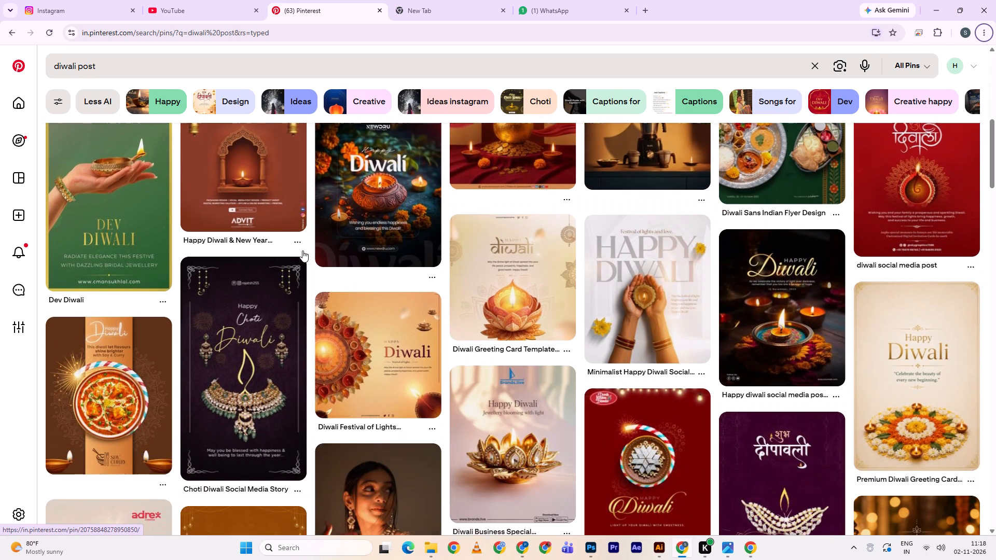
scroll(302, 250, down, 4)
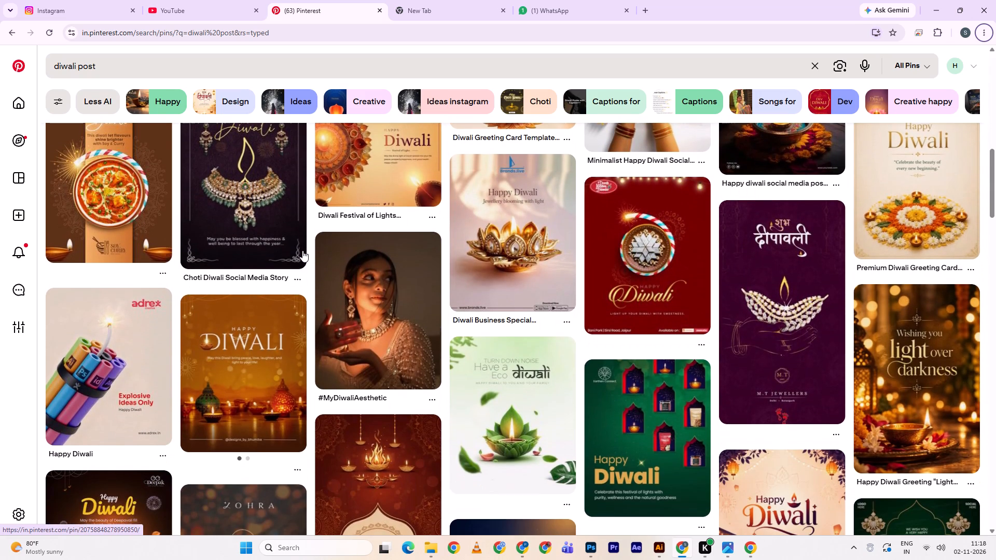
scroll(302, 250, down, 5)
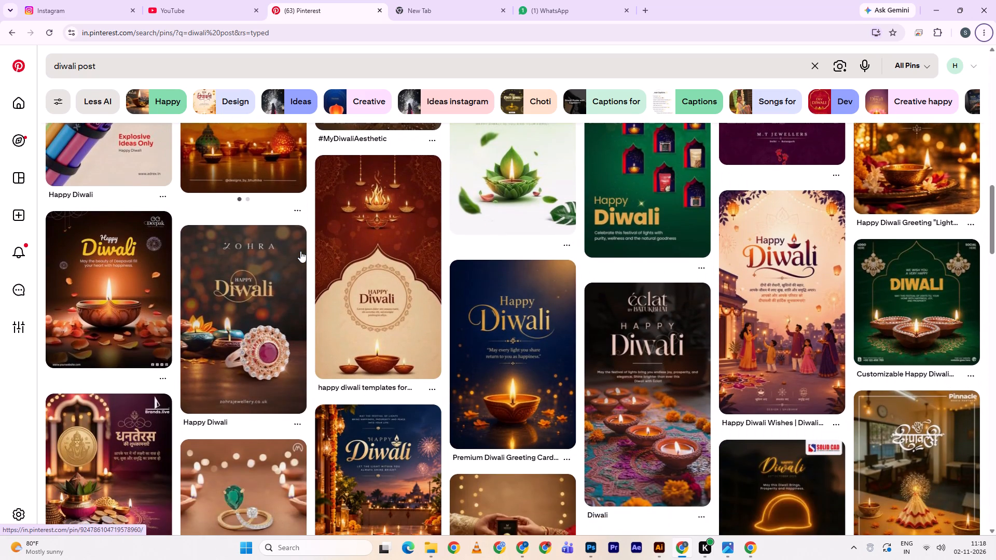
scroll(300, 251, down, 1)
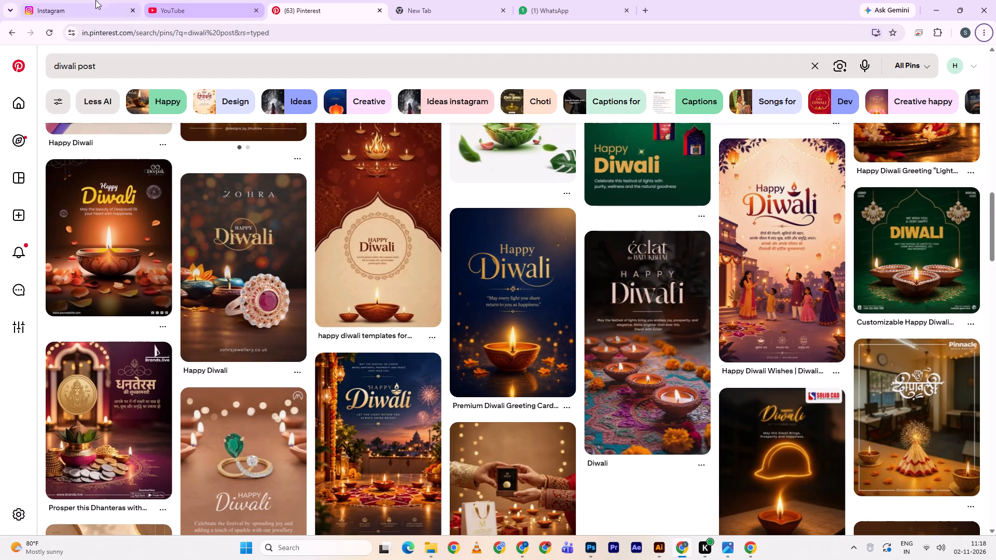
Switch to the fasttrackindiaofficial Instagram profile in Chrome to examine its posts.
double_click(78, 0)
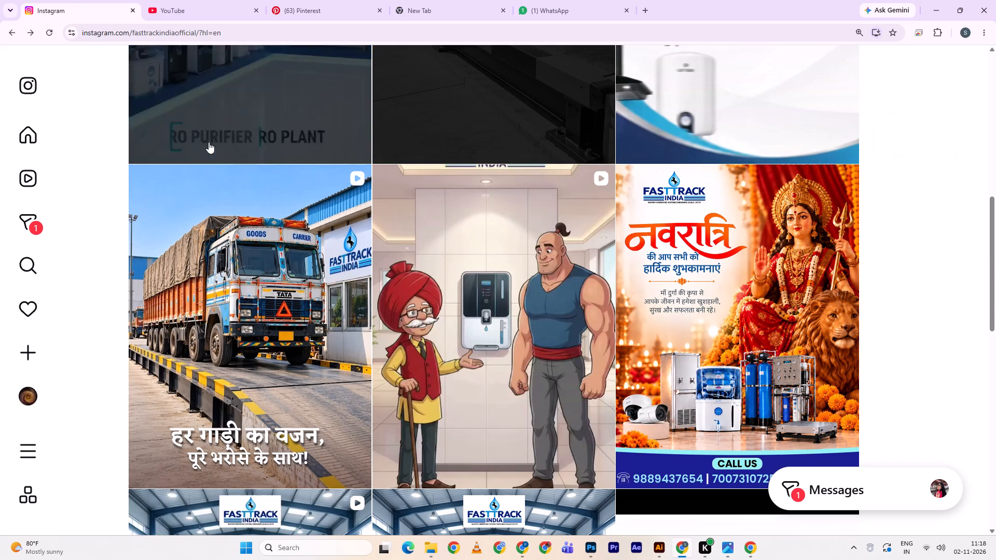